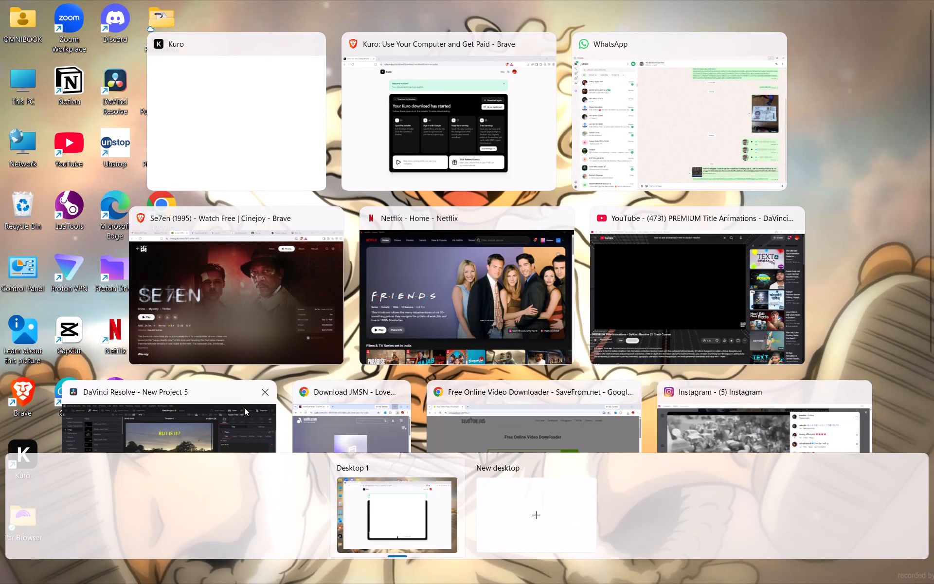
Switch to the New Project 5 window in DaVinci Resolve and play Timeline 1 from near its beginning.
left_click(238, 420)
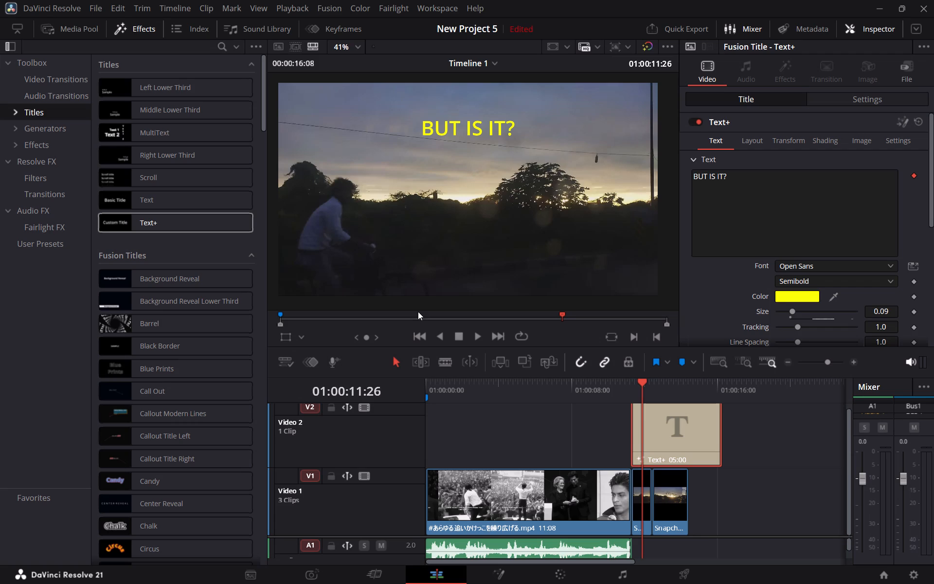
left_click(436, 387)
key("space")
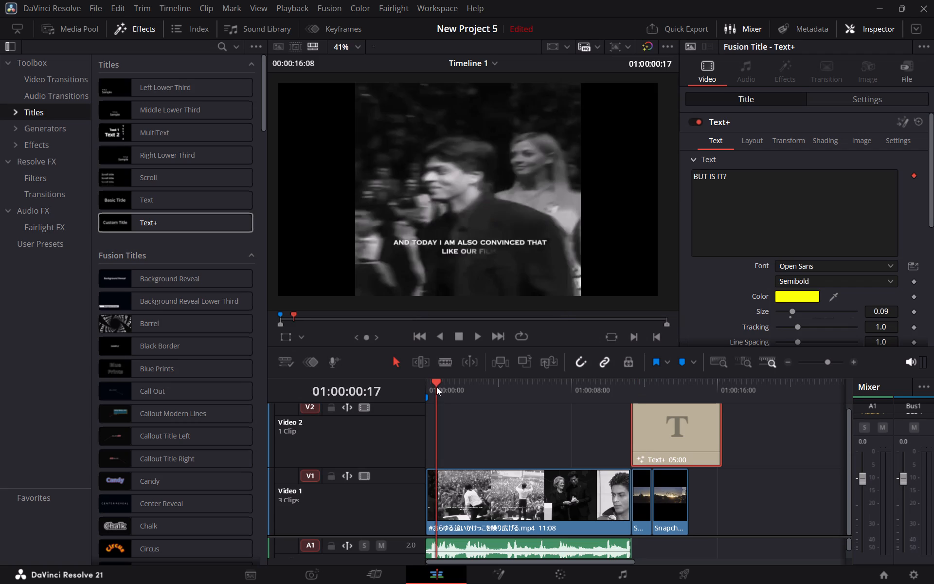
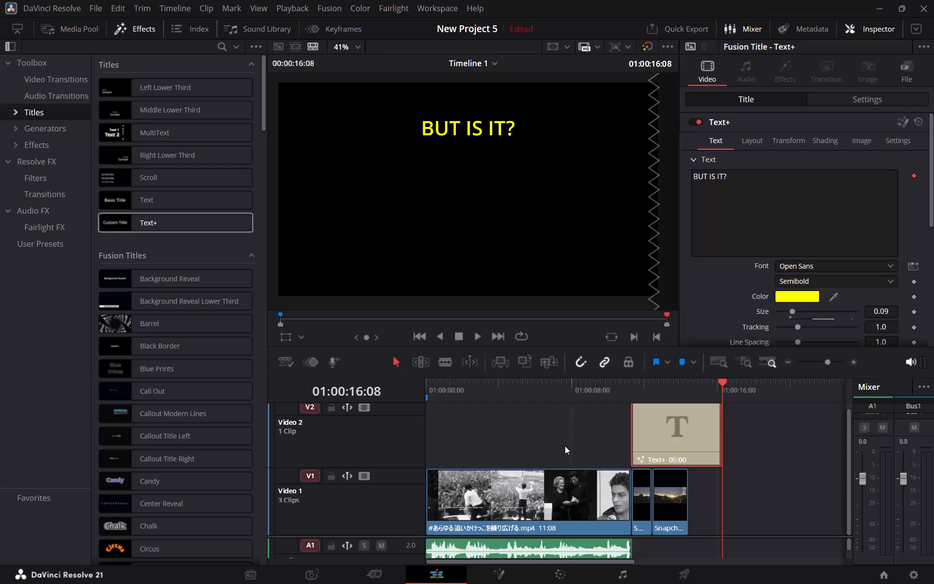
Play the transition from the first clip into the "BUT IS IT?" title twice, starting shortly before the cut.
left_click(617, 383)
key("space")
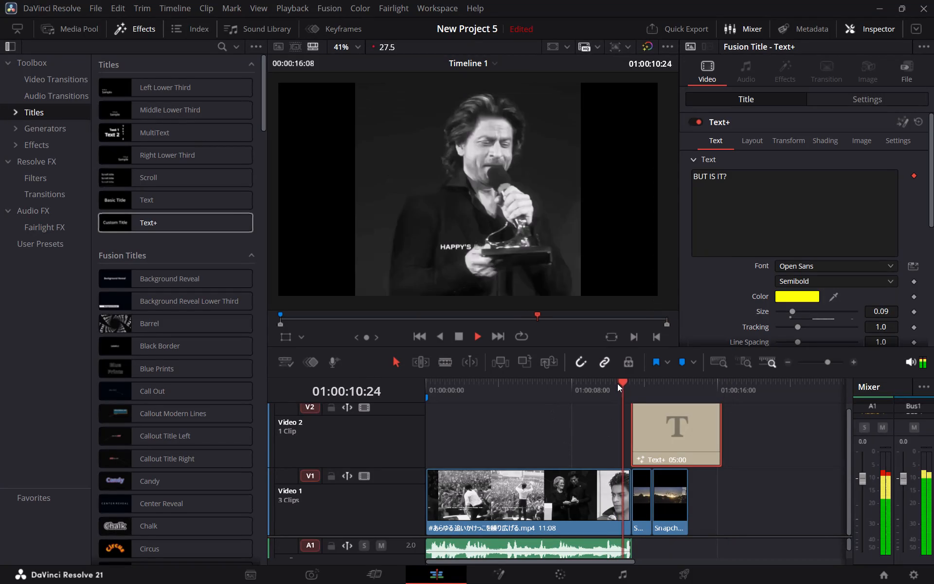
key("space")
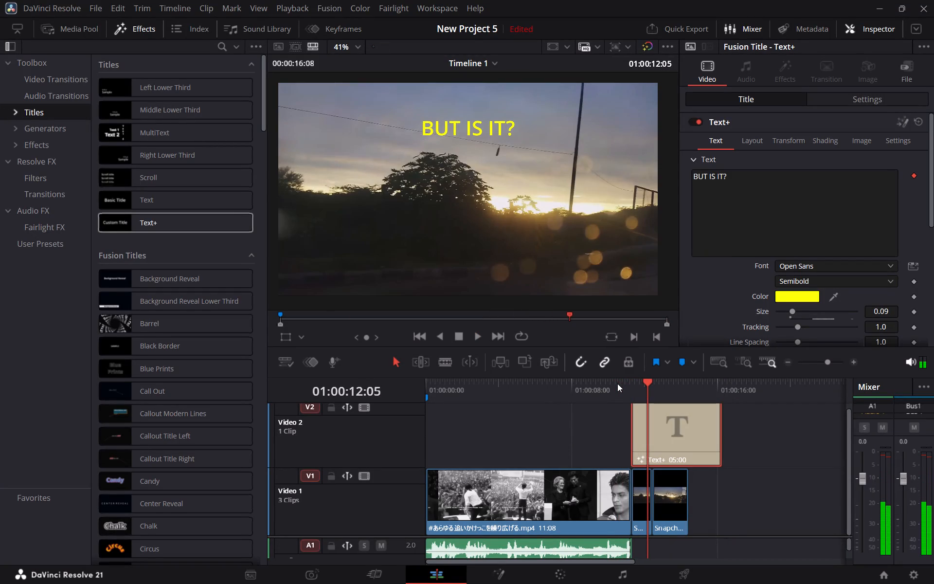
left_click(617, 383)
key("space")
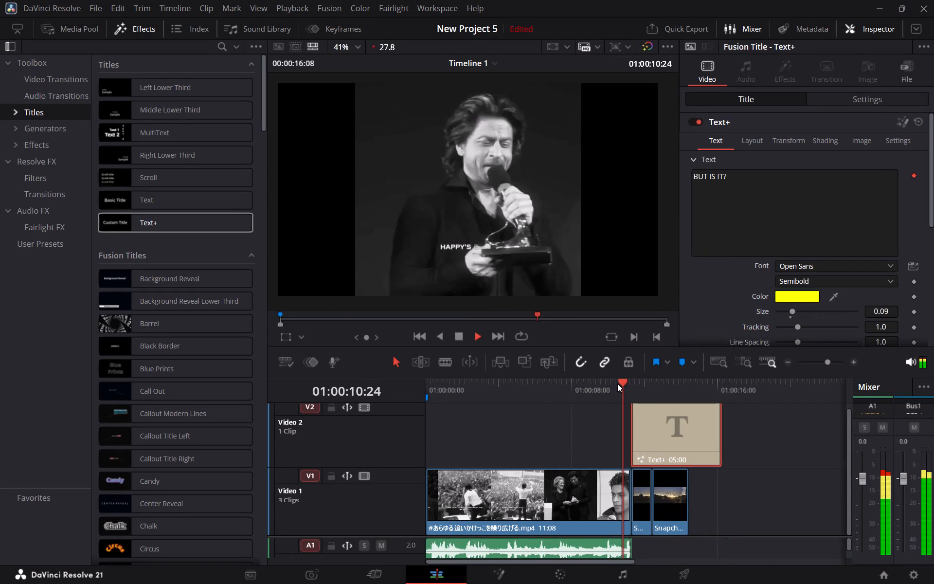
key("space")
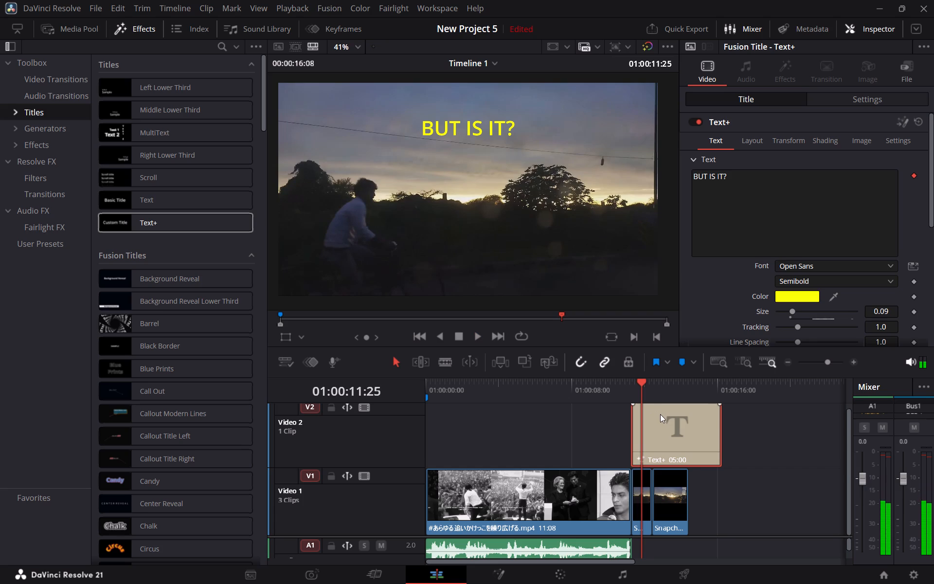
Delete the existing "BUT IS IT?" Text+ title from the Video 2 track.
left_click_drag(660, 414, 729, 427)
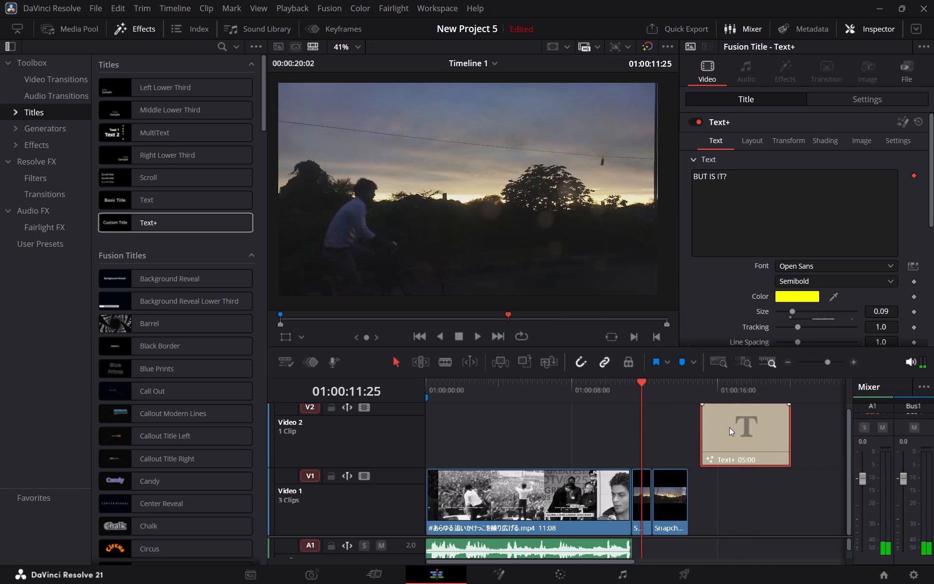
key("Delete")
Add a new Text+ title to Video 2, starting where the first video clip ends.
left_click(606, 394)
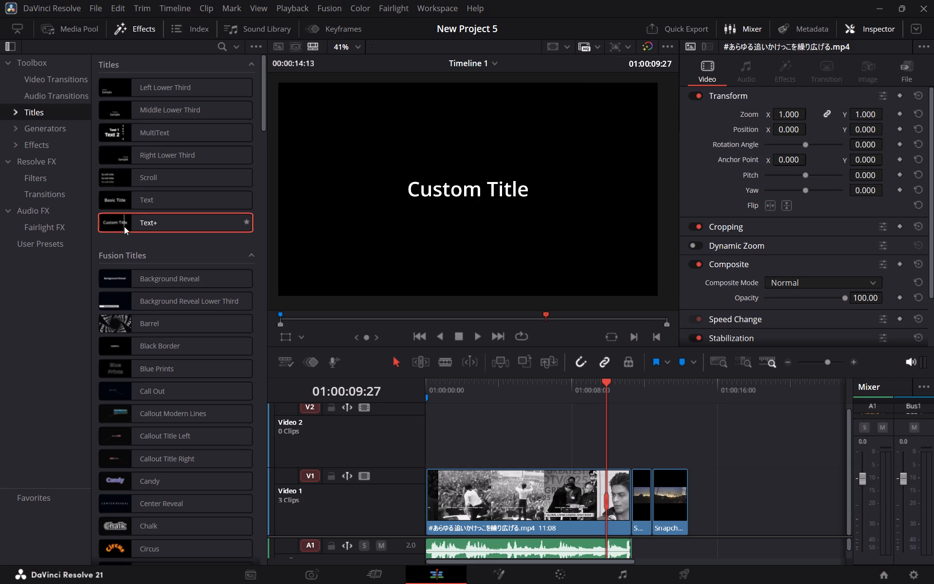
left_click_drag(124, 226, 610, 431)
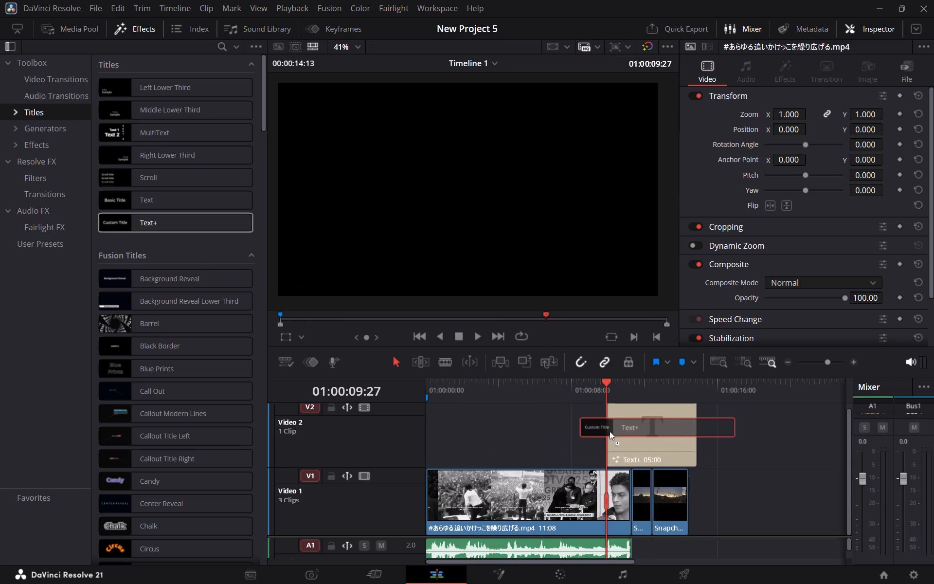
left_click_drag(610, 431, 630, 432)
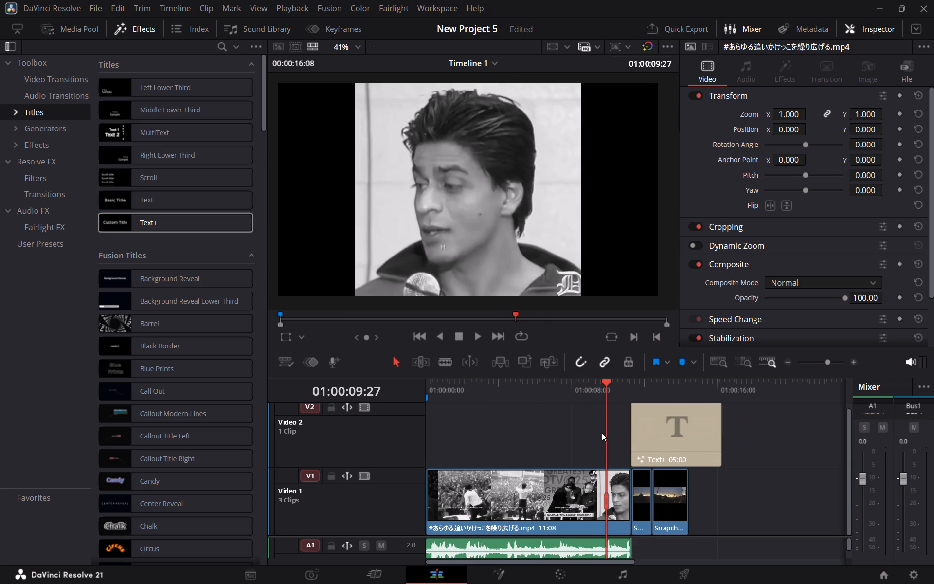
Replace the new Text+ title's default text with "BUT IS IT?".
scroll(602, 433, "left", 1)
left_click(602, 433)
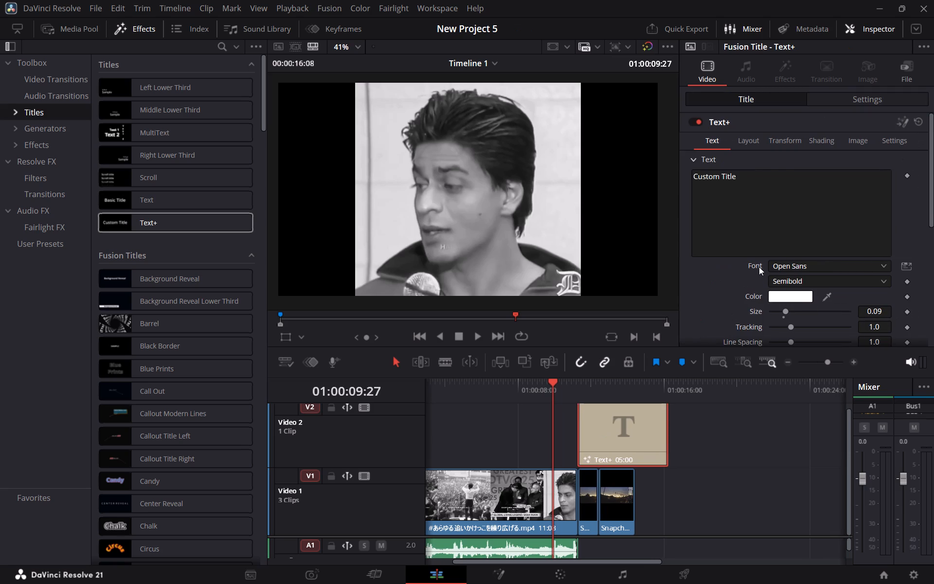
left_click(756, 175)
key("BackSpace")
key("BackSpace")
key("BackSpace")
key("BackSpace")
key("BackSpace")
key("BackSpace")
key("BackSpace")
key("BackSpace")
key("BackSpace")
key("BackSpace")
key("BackSpace")
key("BackSpace")
key("BackSpace")
key("BackSpace")
key("BackSpace")
key("BackSpace")
key("BackSpace")
key("BackSpace")
key("BackSpace")
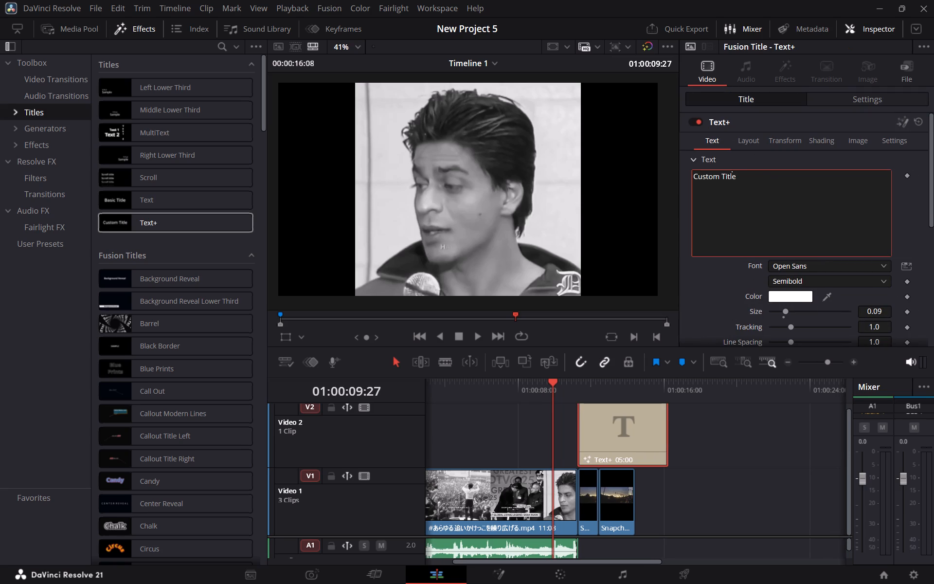
type("BUT IS IT")
key("shift+question")
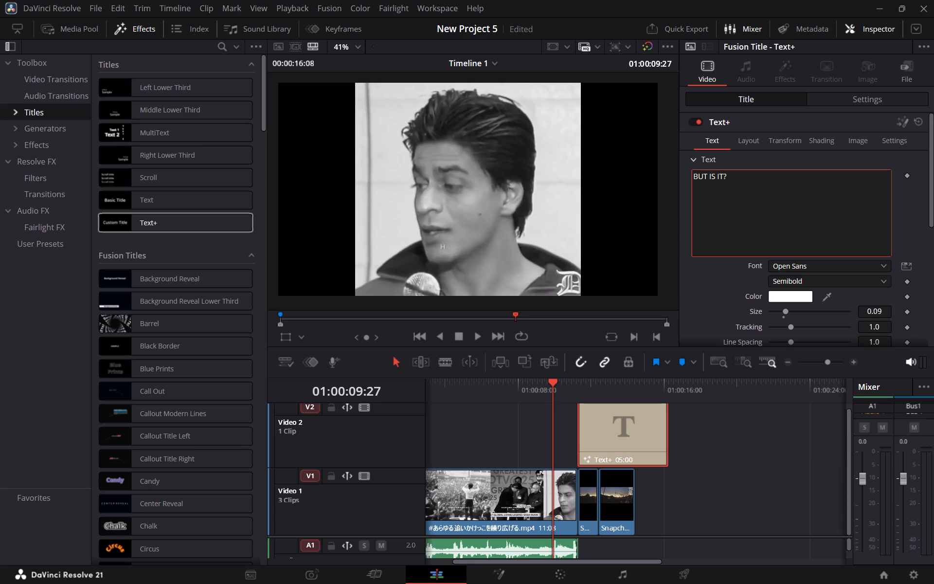
Set the title's text color to yellow, #eaff01.
left_click(786, 292)
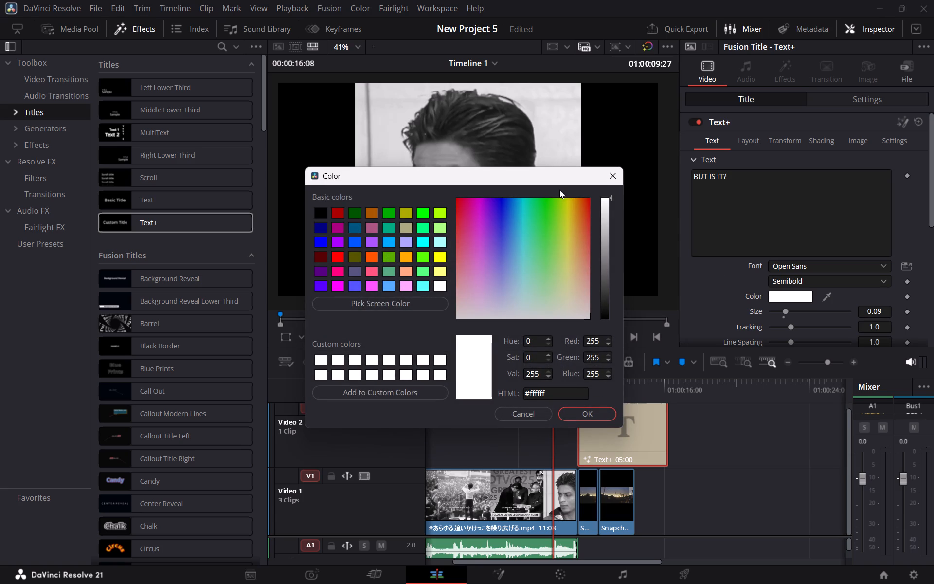
left_click(566, 198)
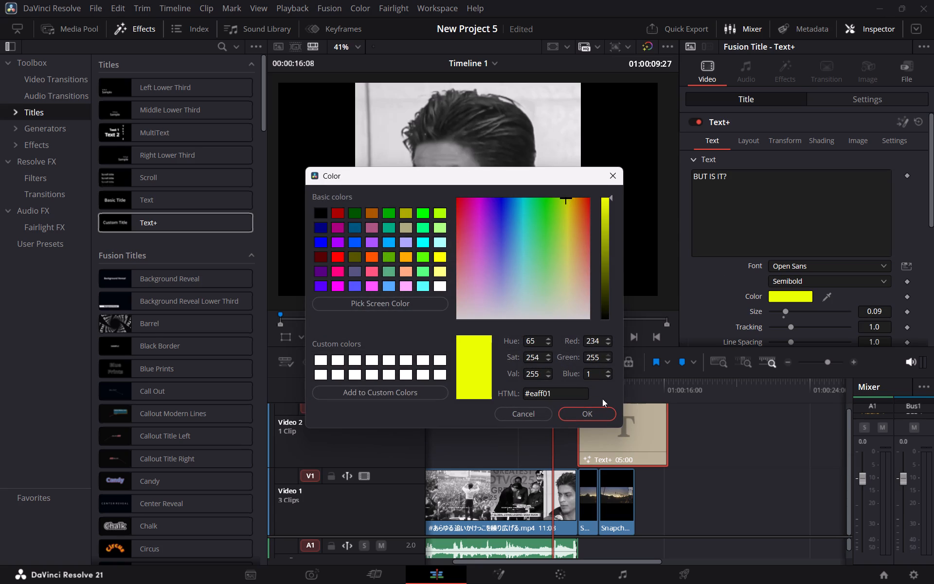
left_click(597, 413)
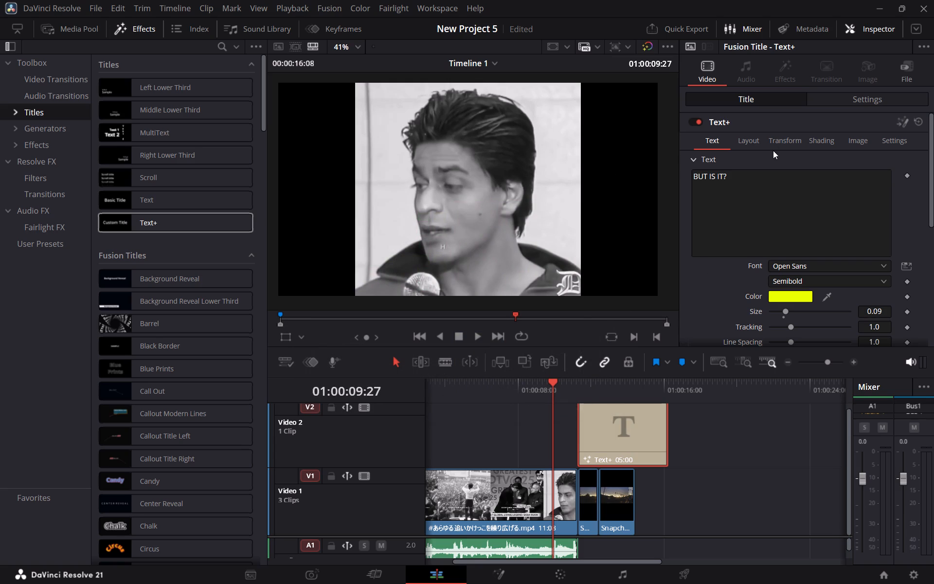
Change the title's font to Nirmala UI Bold.
left_click(789, 139)
left_click(814, 138)
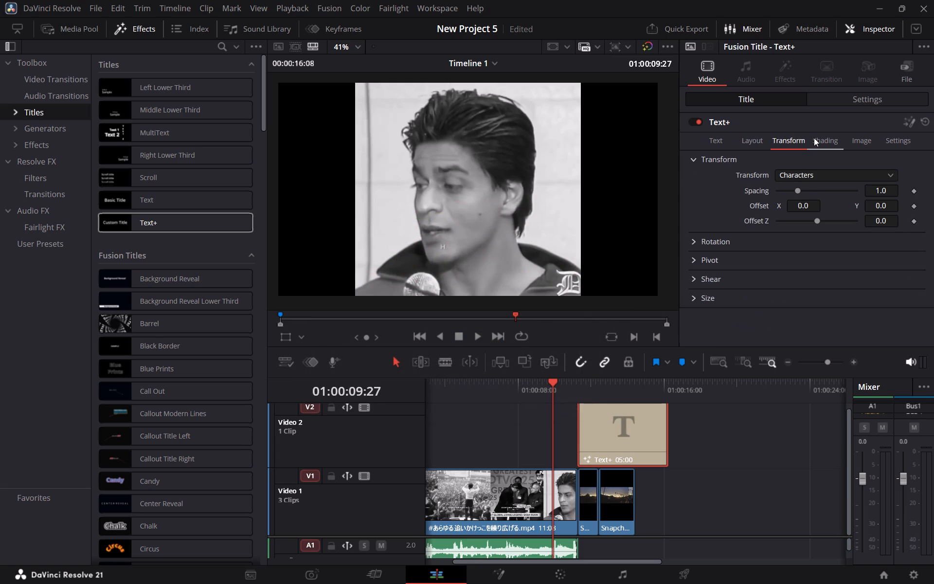
left_click(795, 135)
left_click(725, 133)
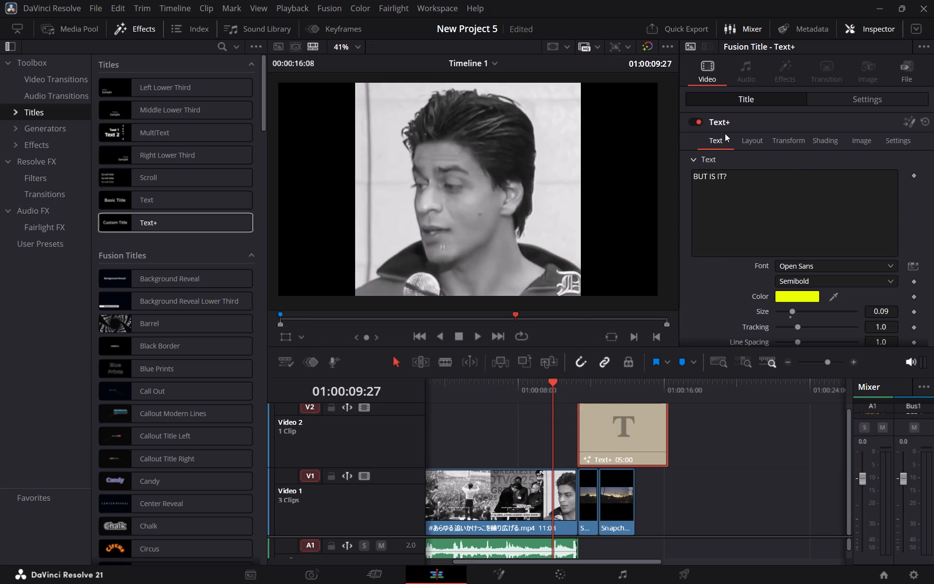
left_click(819, 264)
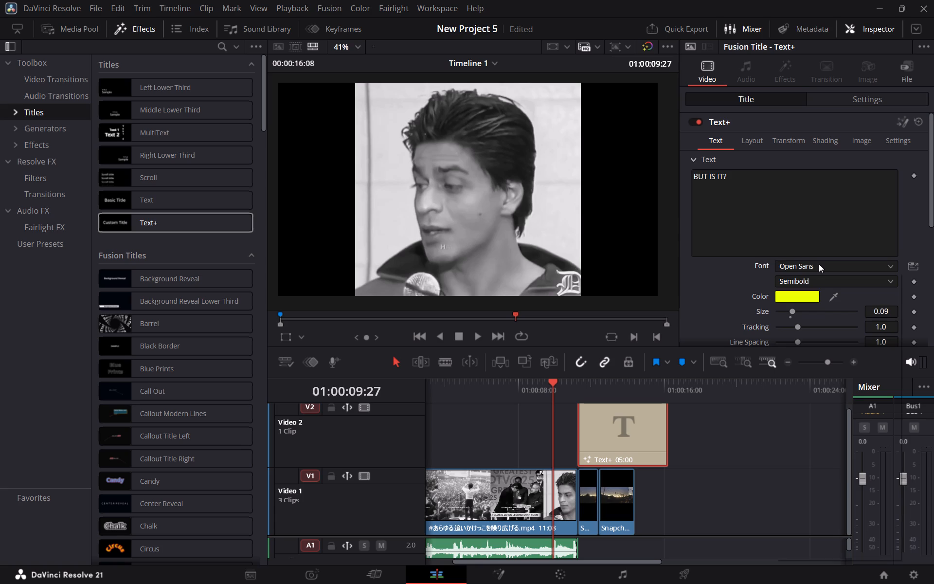
left_click(828, 462)
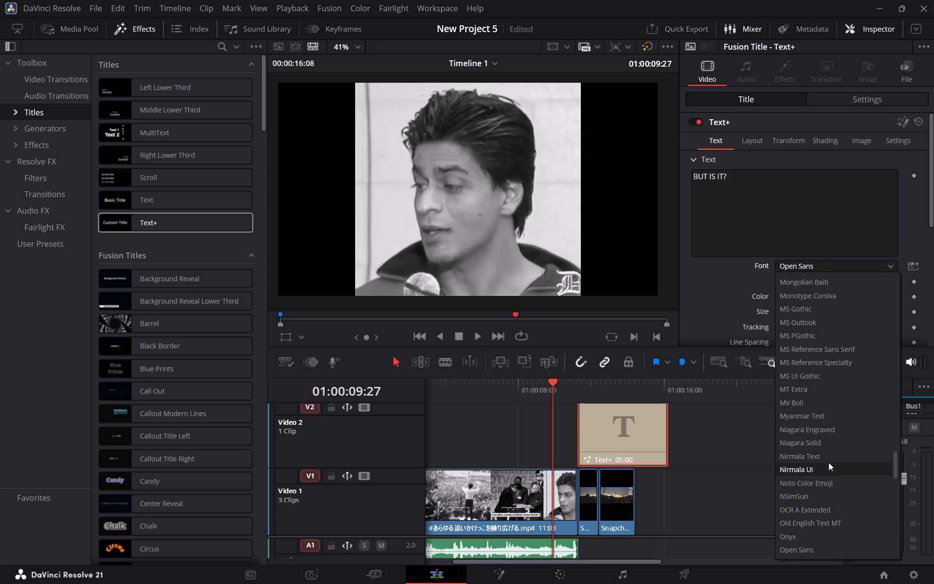
Raise the title in the frame by setting its clip Position Y to 308, previewing it over the sunset clip.
left_click(609, 383)
left_click(557, 383)
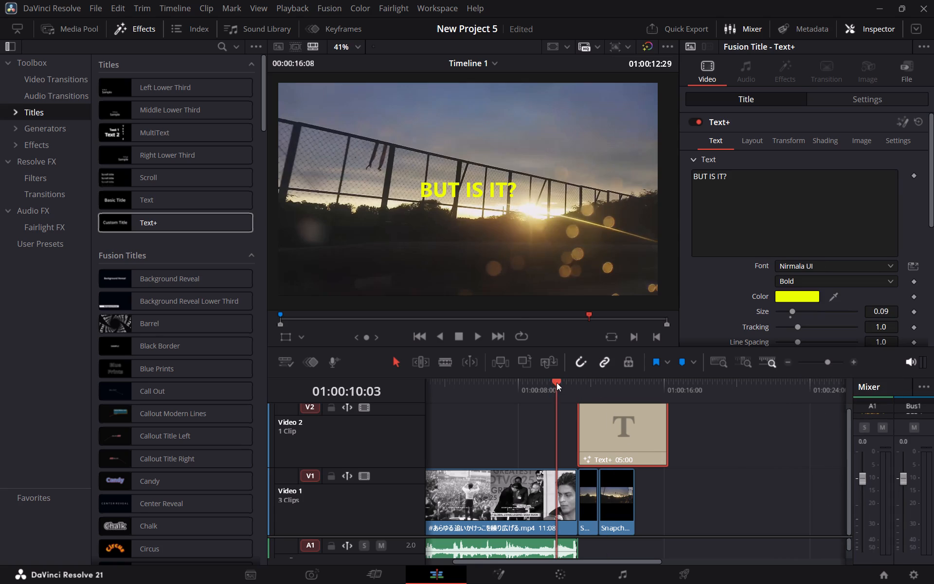
left_click(793, 140)
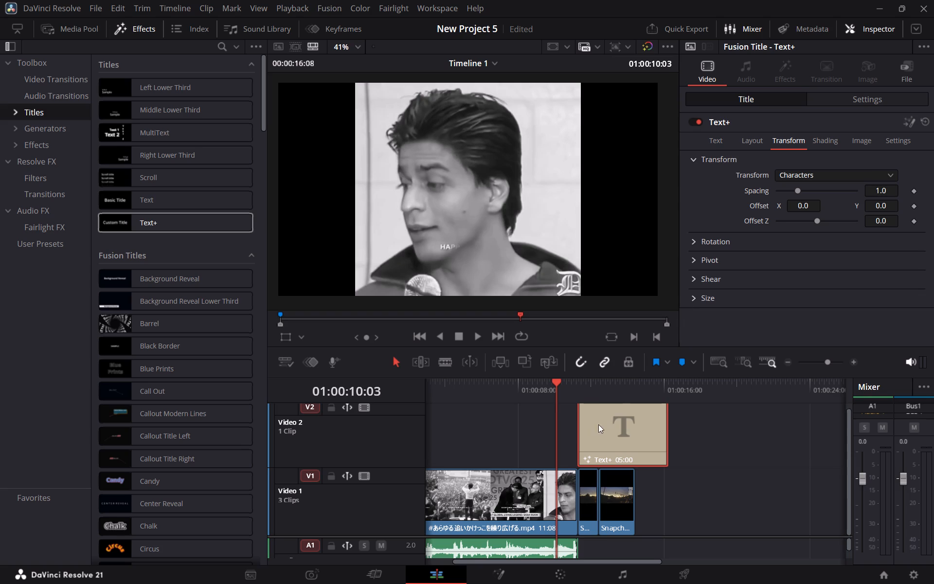
left_click(589, 385)
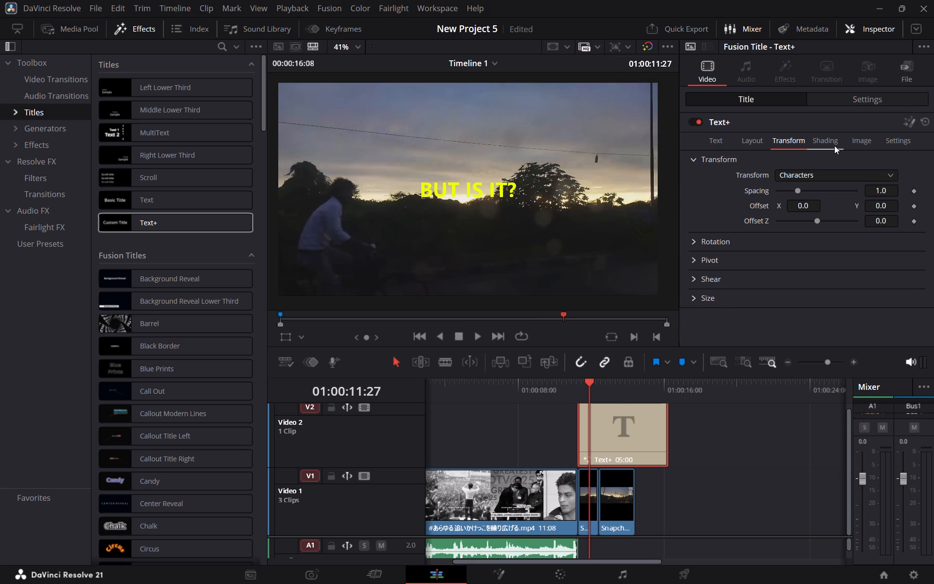
left_click(722, 144)
left_click(851, 97)
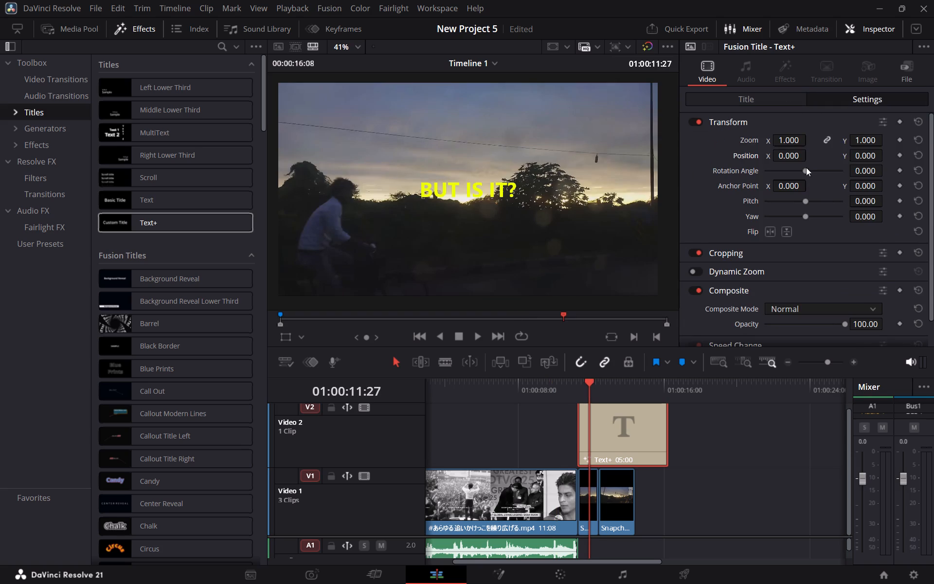
scroll(718, 169, "up", 1)
left_click_drag(861, 155, 469, 291)
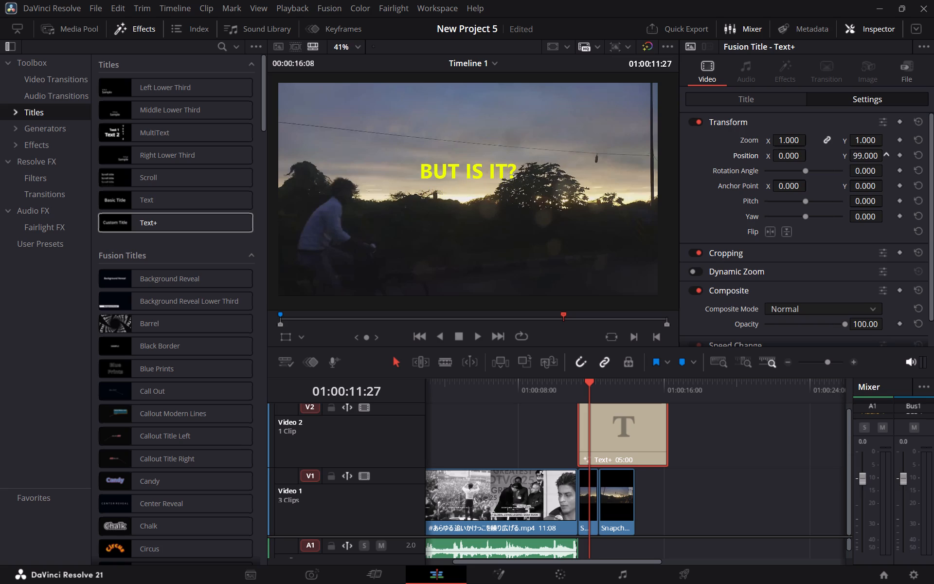
left_click_drag(469, 291, 593, 294)
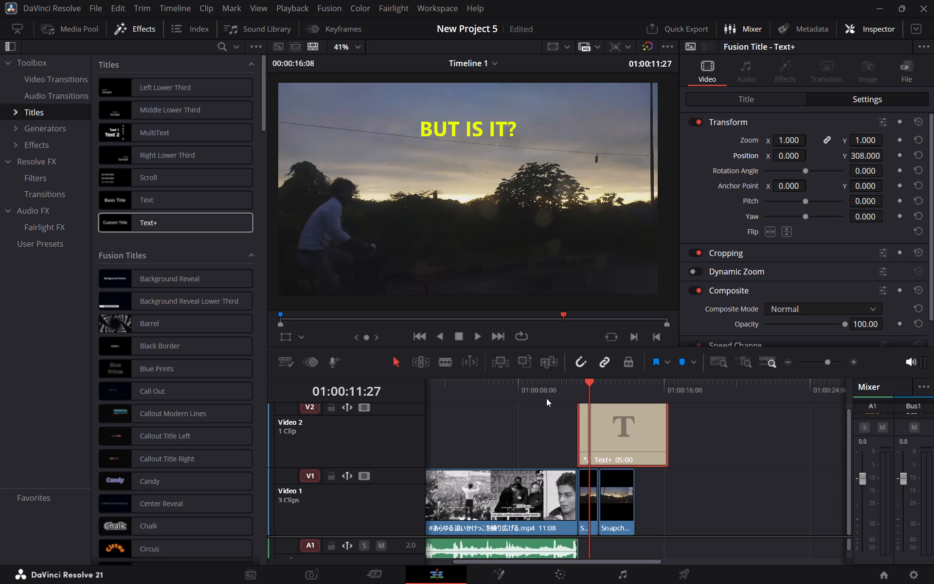
Open the title in Fusion from its first frame and add a Follower modifier to its text.
left_click(546, 398)
left_click(575, 385)
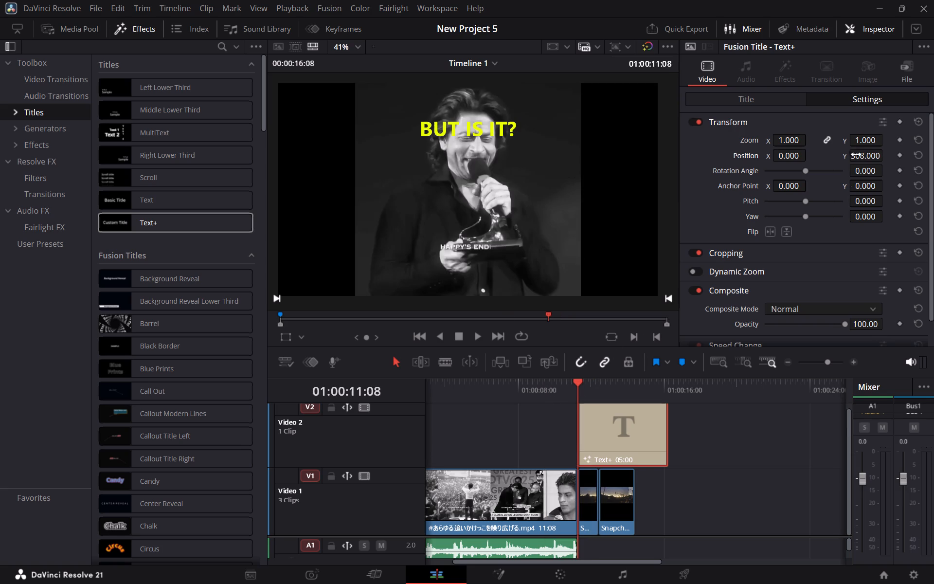
left_click(770, 102)
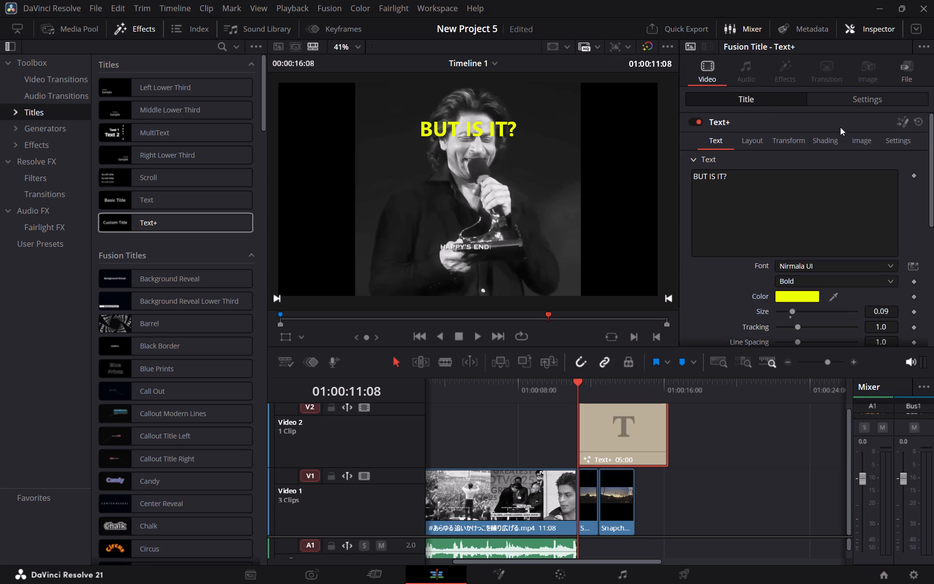
left_click(901, 121)
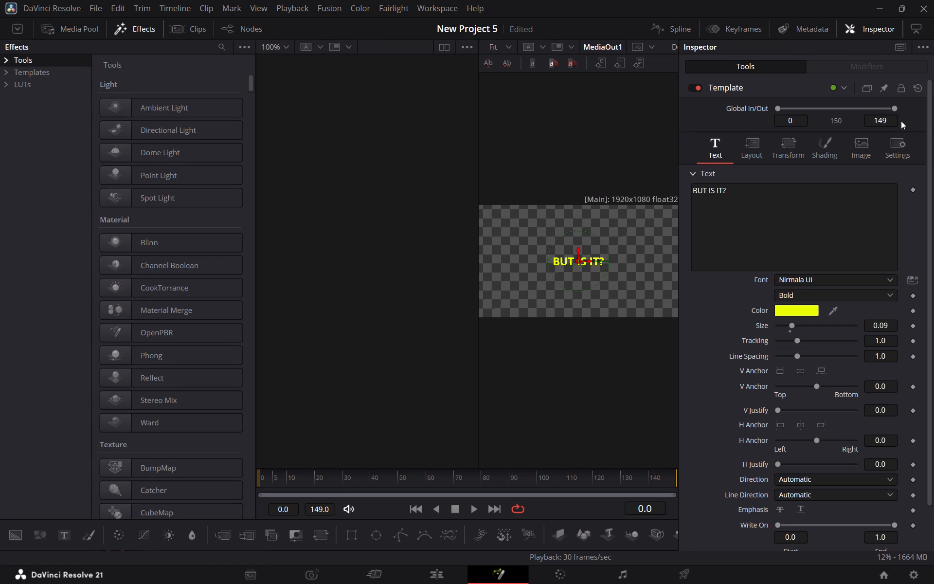
right_click(732, 203)
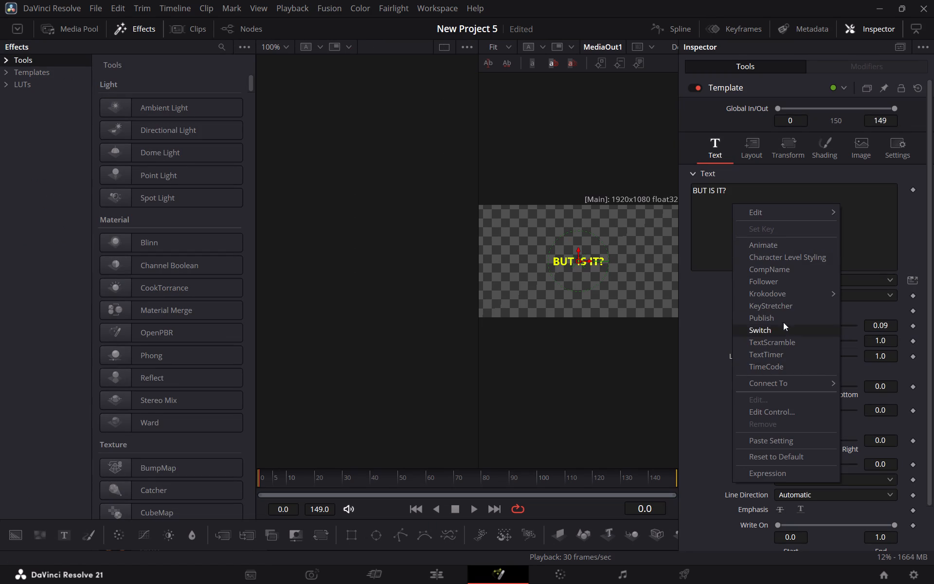
left_click(780, 285)
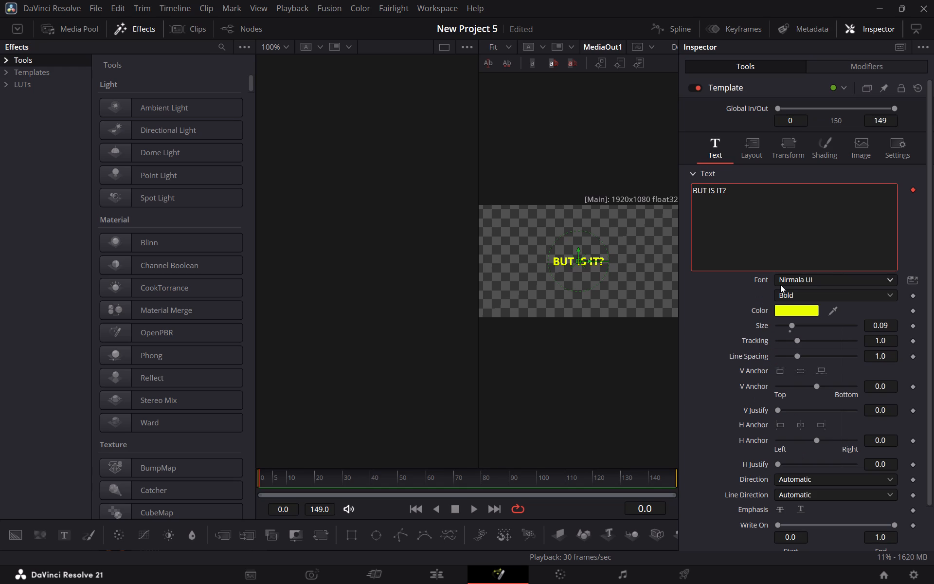
Set the title's transform to Words and keyframe its X and Y size at 0.0 on frame 0.
left_click(797, 147)
left_click(824, 186)
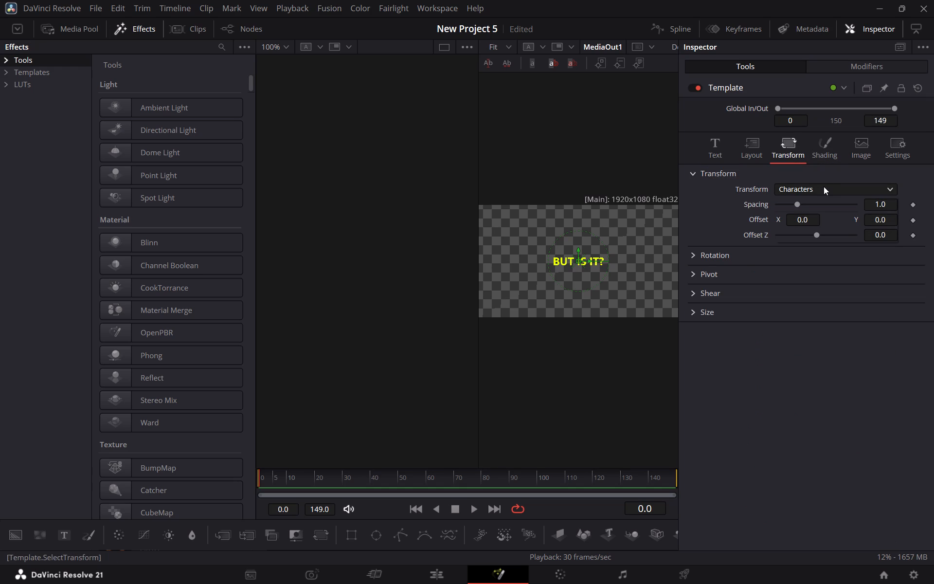
left_click(824, 220)
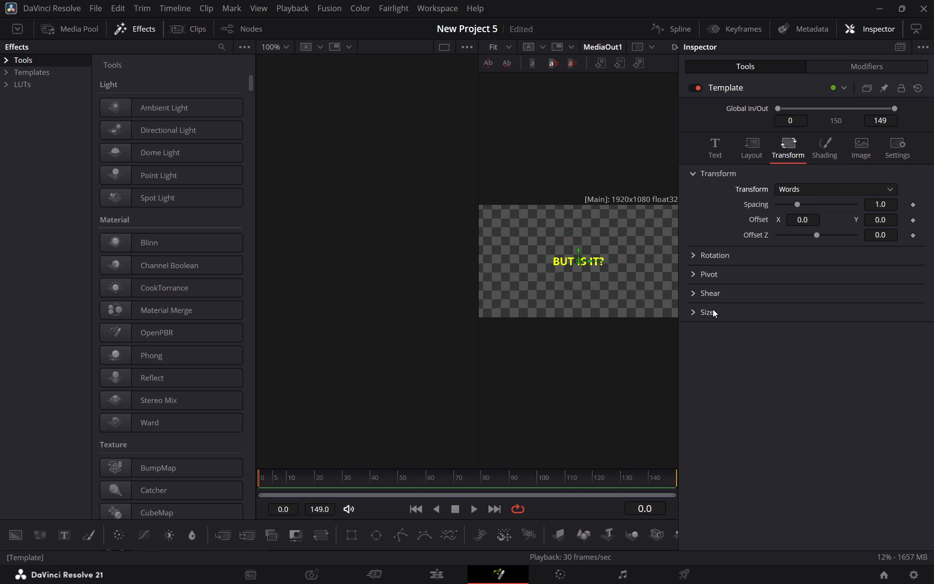
left_click(697, 308)
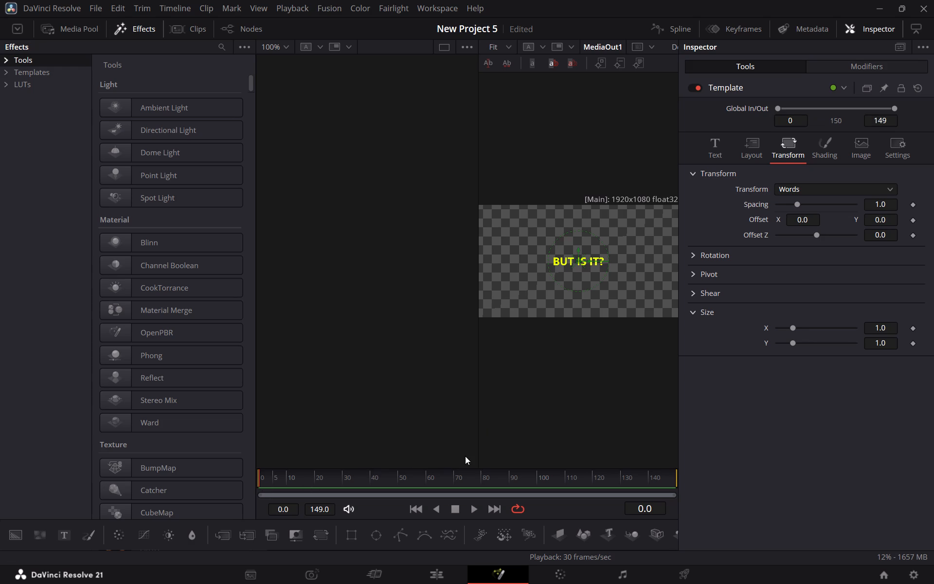
left_click_drag(793, 328, 760, 329)
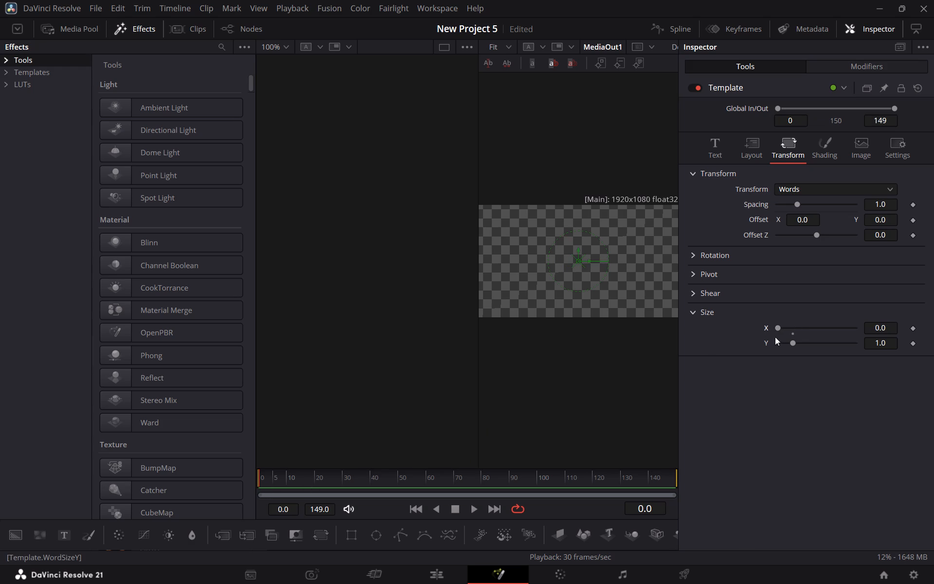
left_click_drag(791, 341, 750, 344)
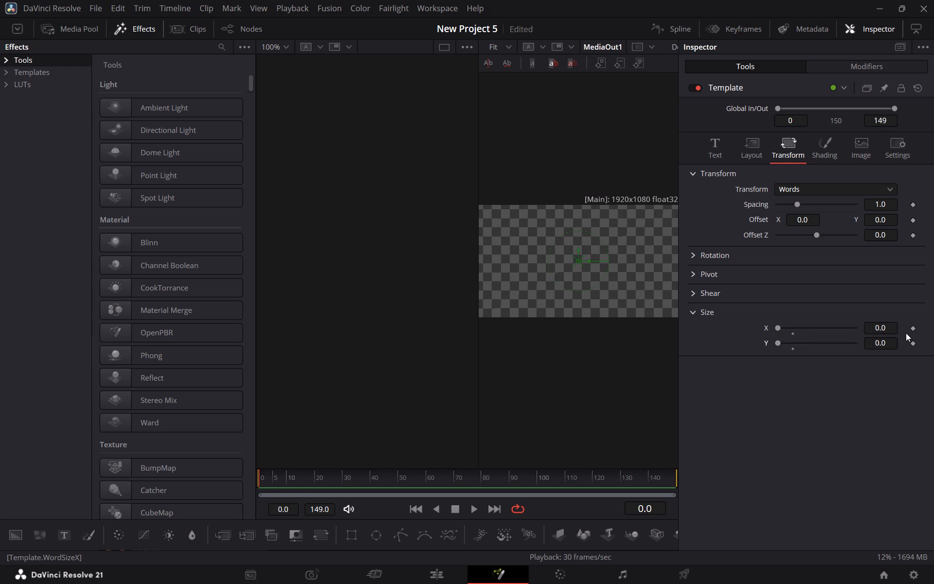
left_click(916, 329)
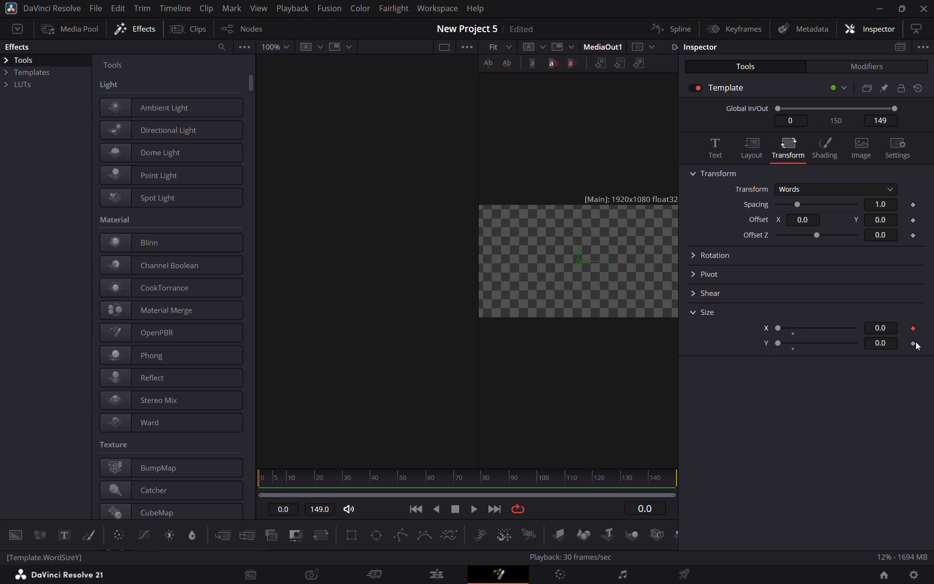
left_click(916, 342)
Keyframe the words' X size at 1.0 on frame 5.
left_click(274, 476)
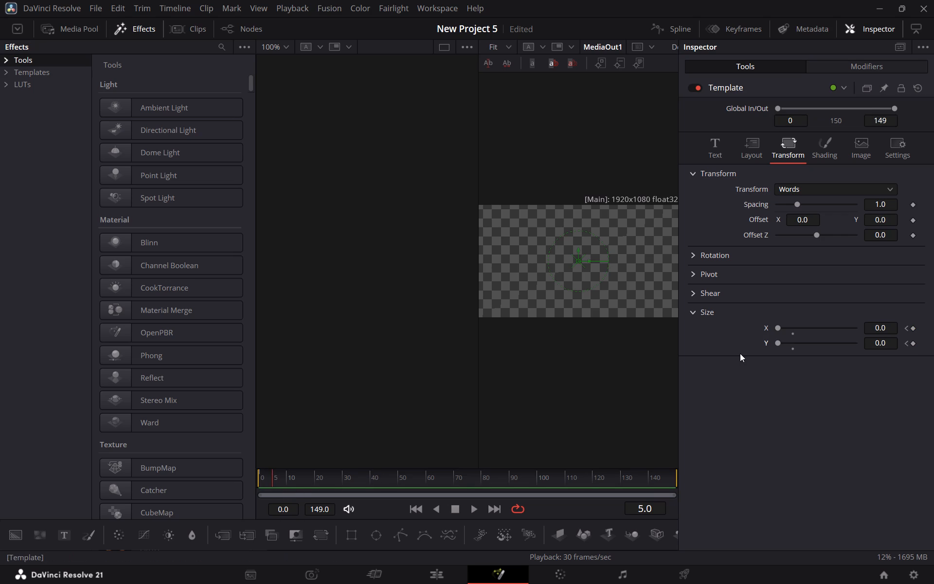
left_click(880, 327)
key("BackSpace")
key("BackSpace")
key("1")
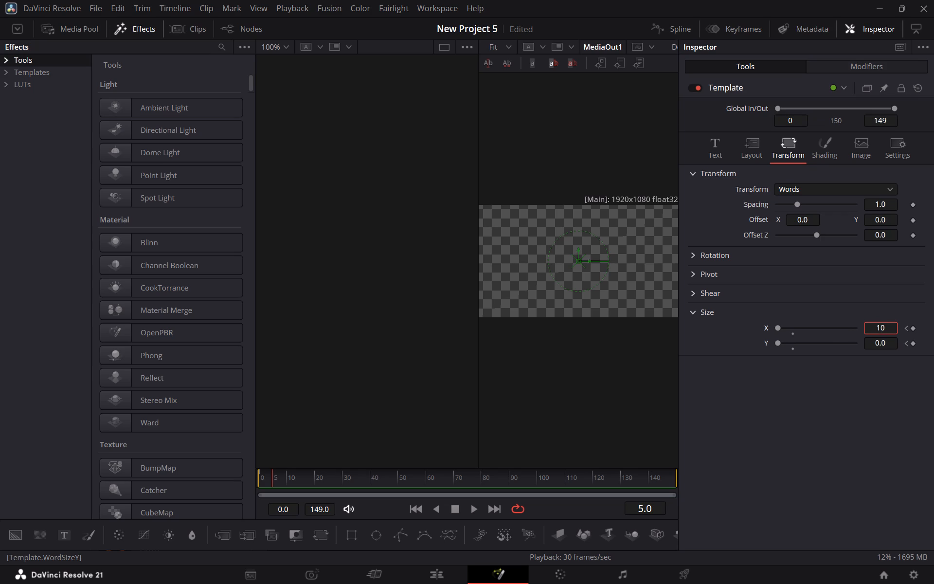
left_click(880, 342)
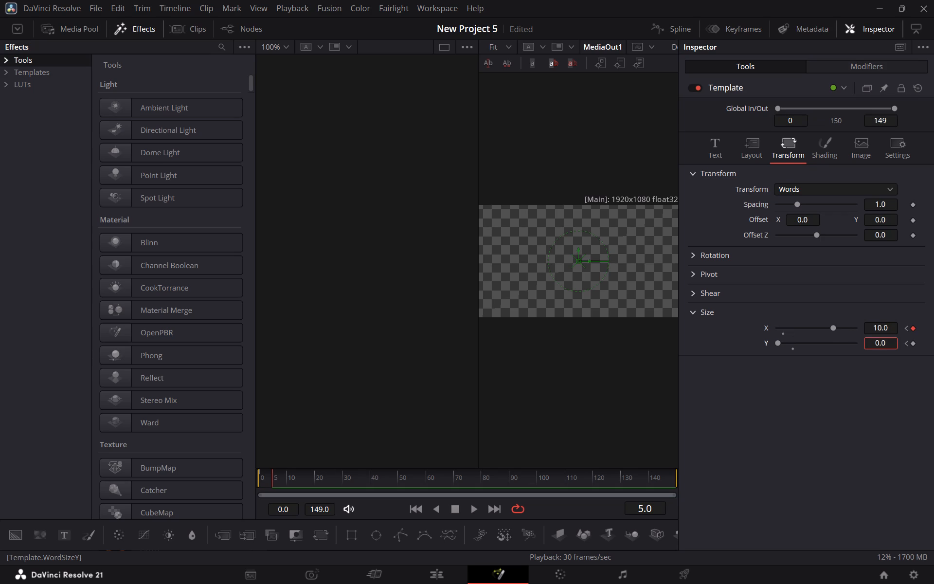
left_click(885, 326)
key("BackSpace")
key("BackSpace")
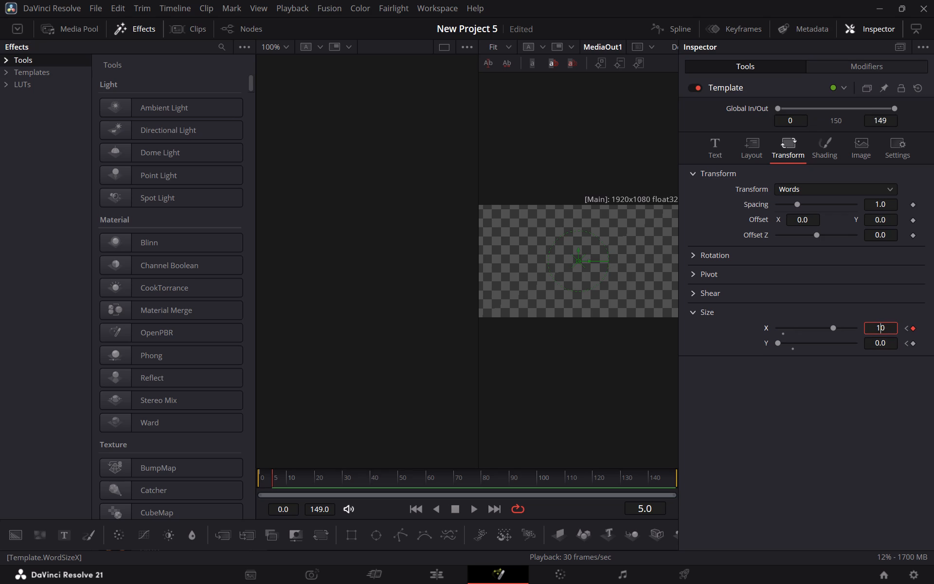
left_click(891, 327)
key("BackSpace")
left_click_drag(885, 376, 891, 347)
Keyframe the words' Y size at 1.0 on frame 5.
left_click(891, 347)
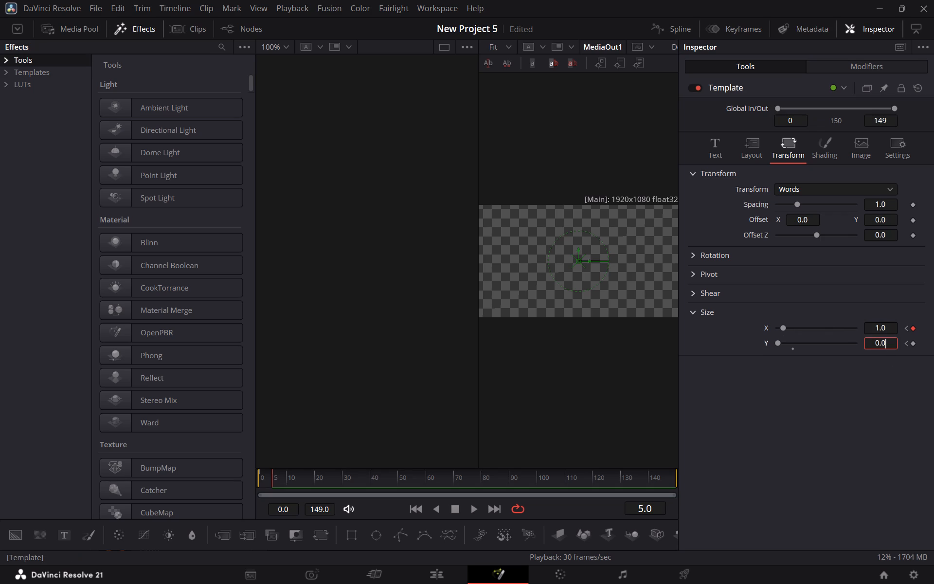
key("1")
key("BackSpace")
key("BackSpace")
key("BackSpace")
key("BackSpace")
key("1")
double_click(845, 399)
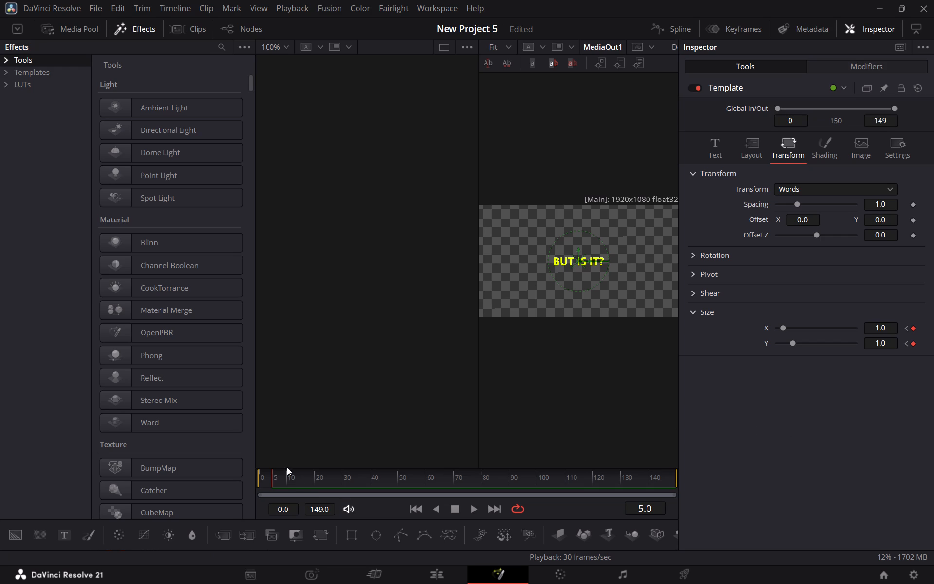
Keyframe the words' X and Y size at 2.0 on frame 10.
left_click(287, 479)
left_click(888, 329)
key("BackSpace")
key("BackSpace")
key("BackSpace")
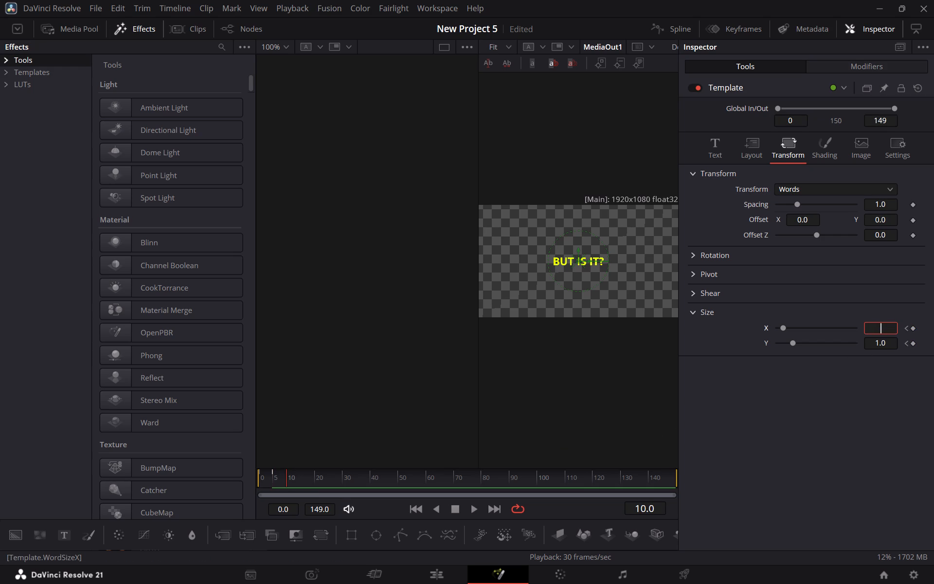
key("2")
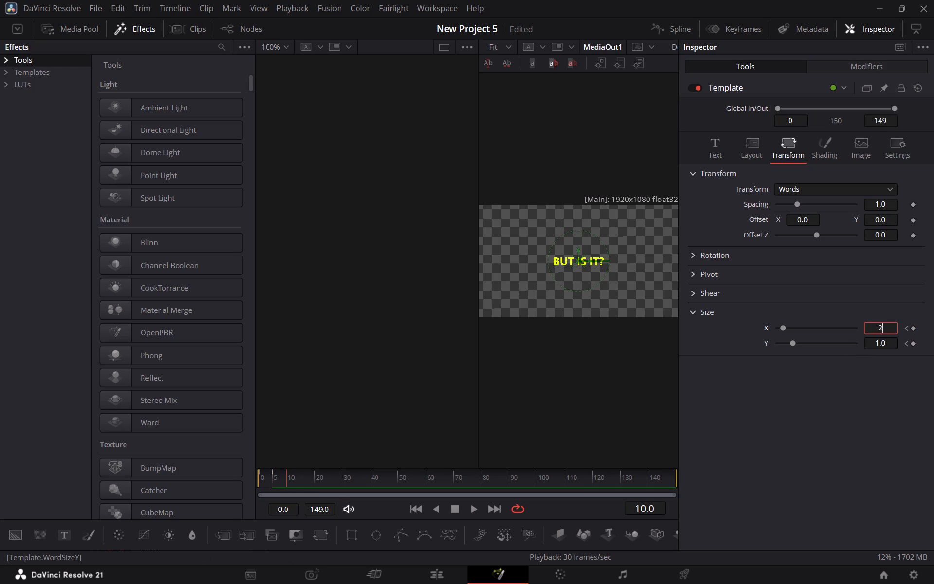
left_click(886, 344)
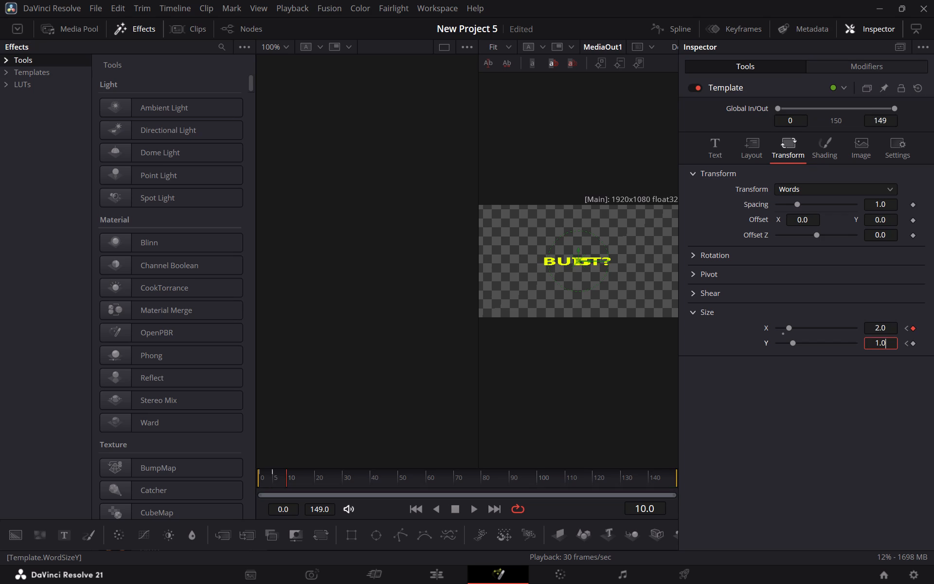
key("BackSpace")
key("BackSpace")
key("BackSpace")
key("2")
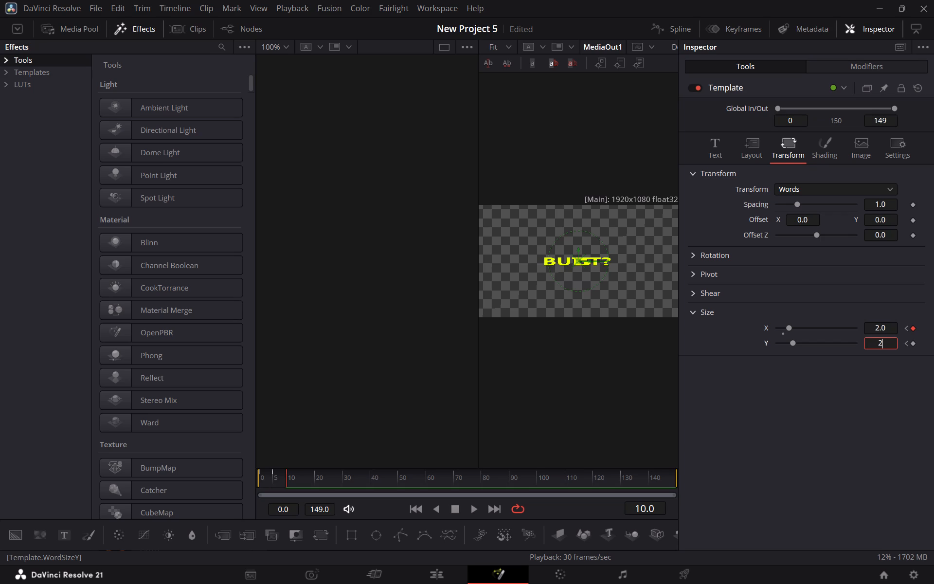
left_click(882, 350)
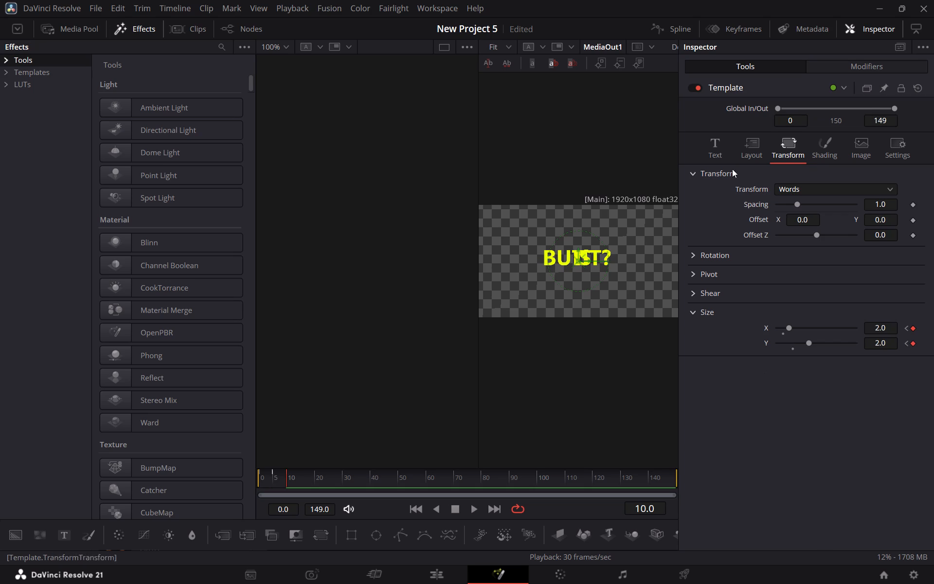
Look through the title's text, layout, transform, shading, image and general settings, and its Follower modifier's timing options.
left_click(753, 149)
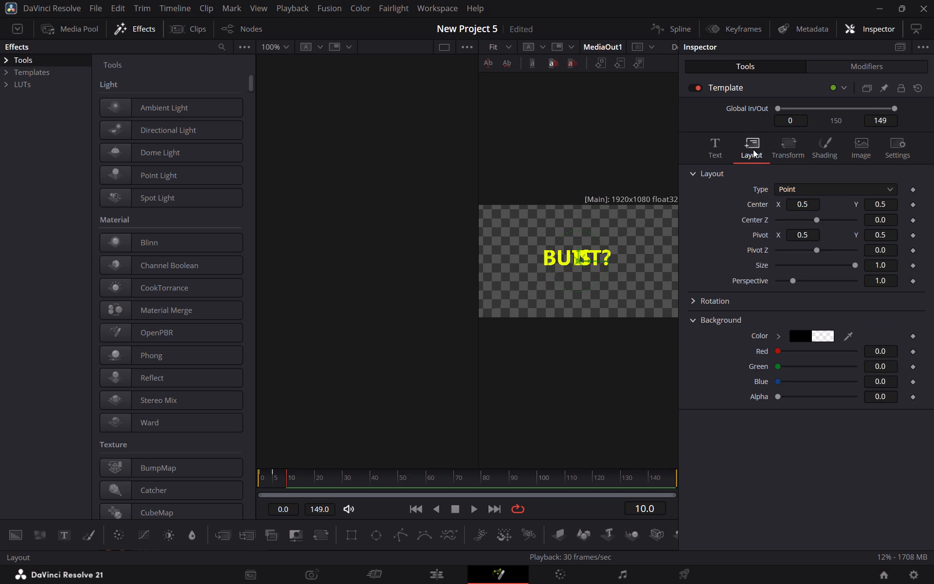
left_click(717, 149)
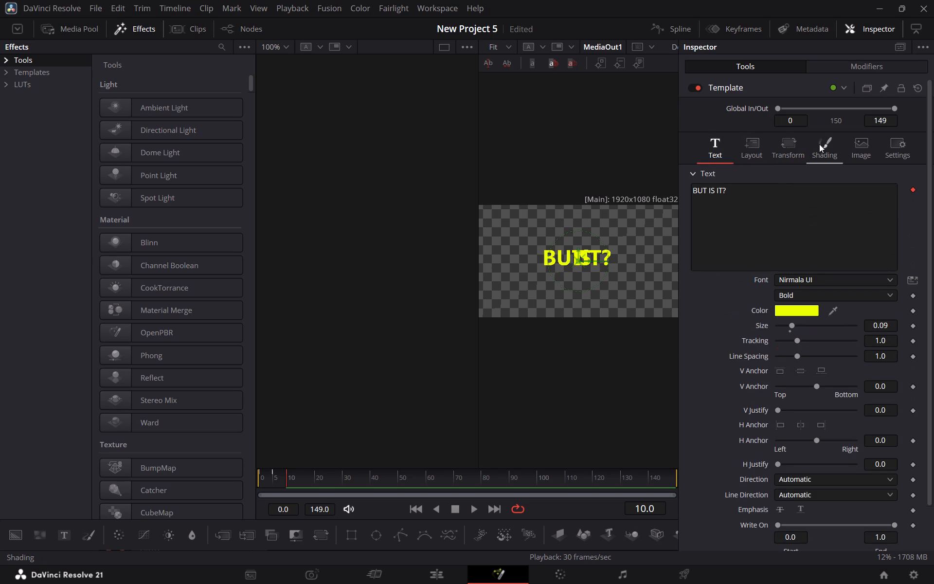
left_click(819, 144)
left_click(789, 149)
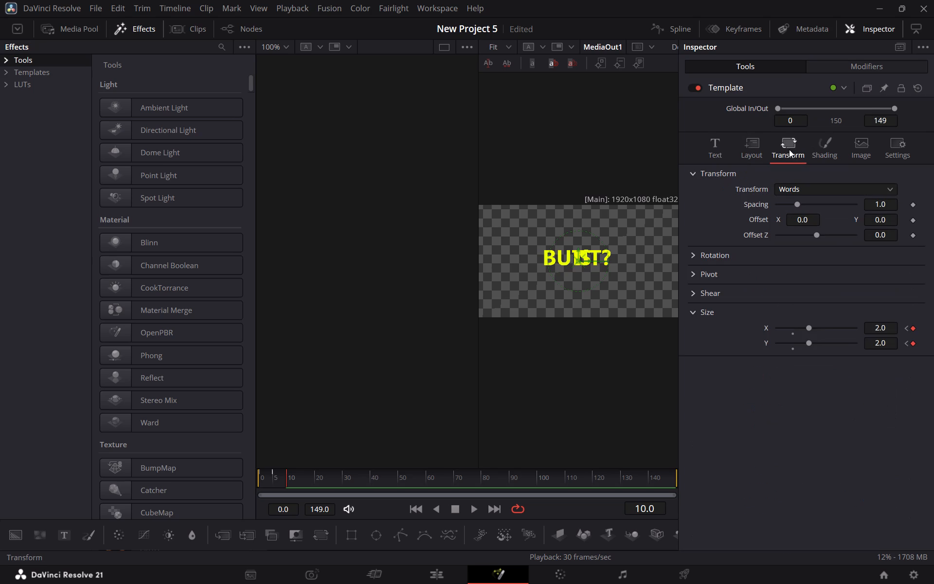
left_click(881, 70)
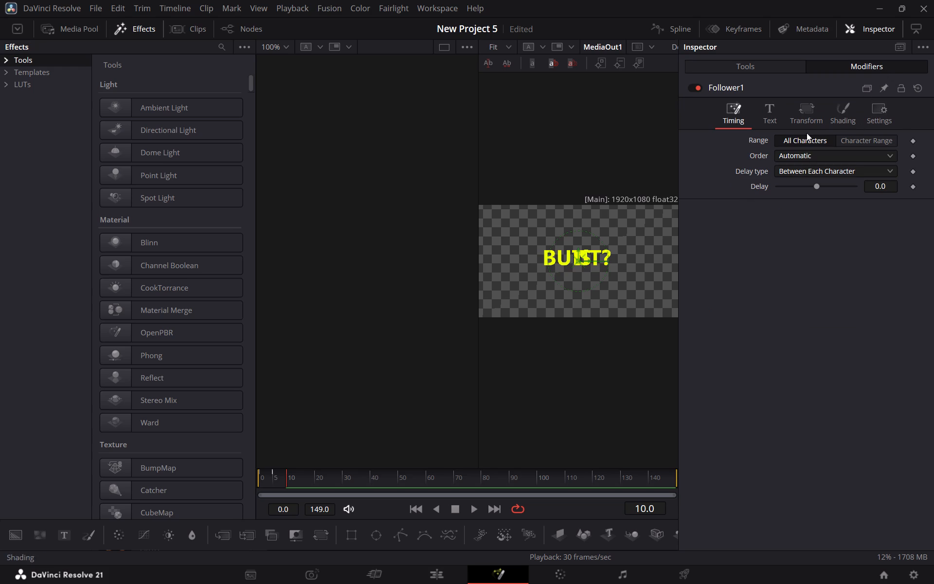
left_click(772, 62)
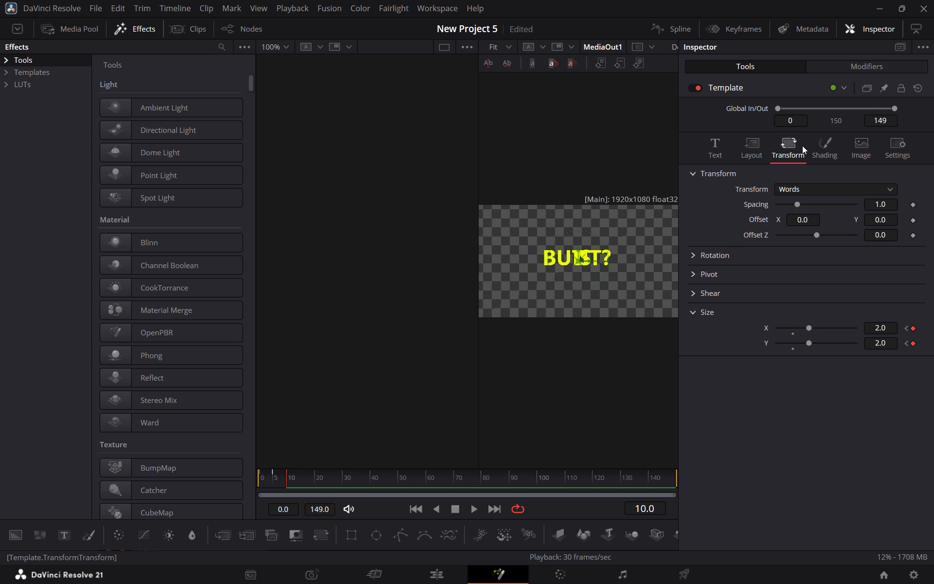
left_click(869, 30)
left_click(869, 30)
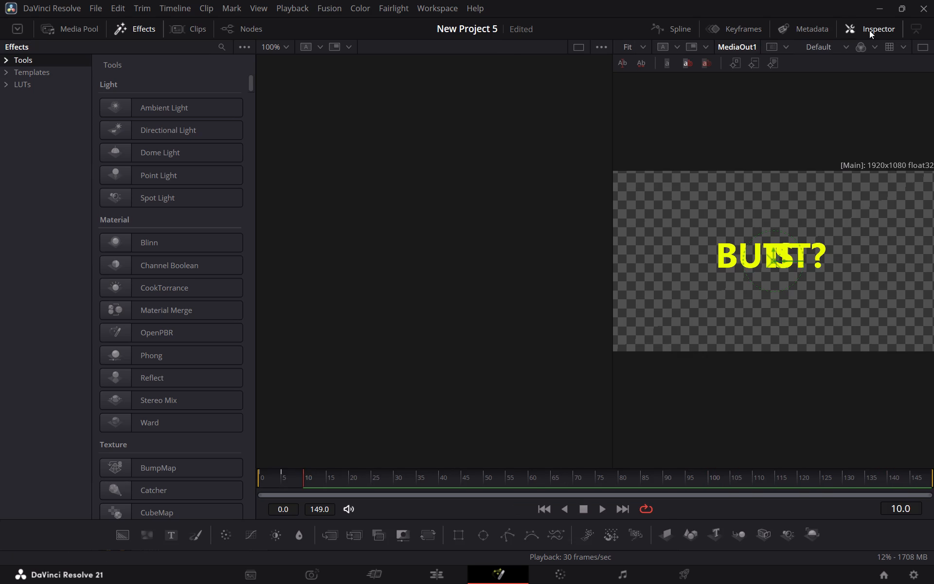
left_click(722, 154)
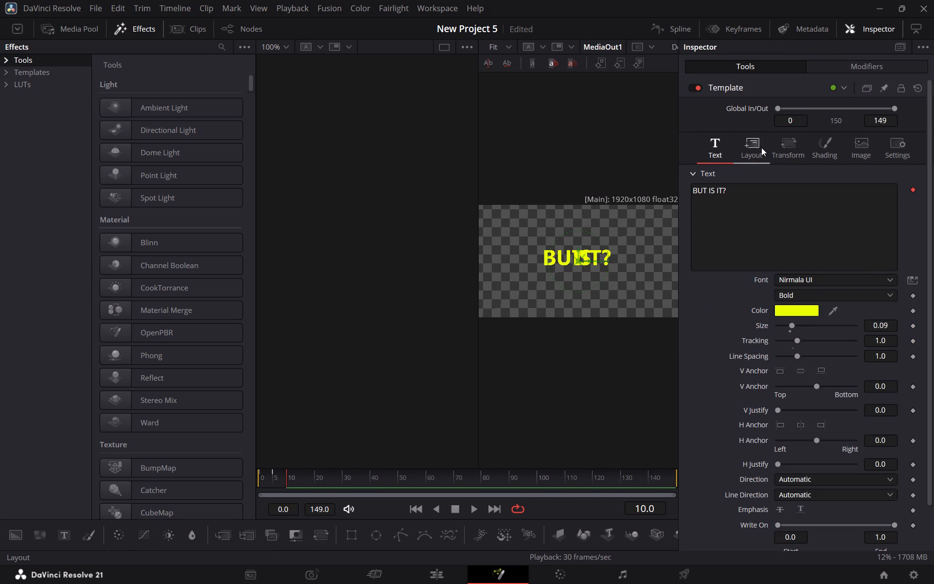
left_click(761, 147)
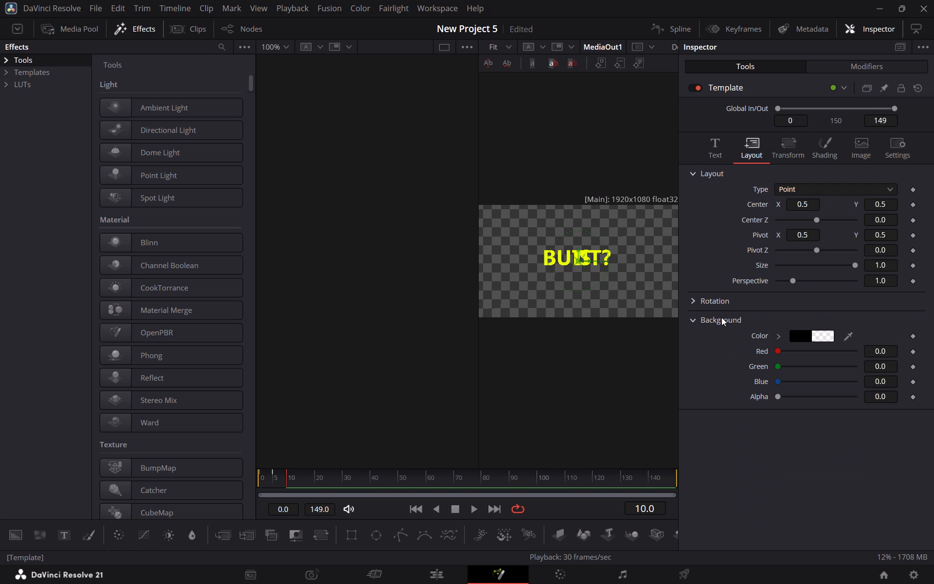
left_click(791, 146)
left_click(812, 145)
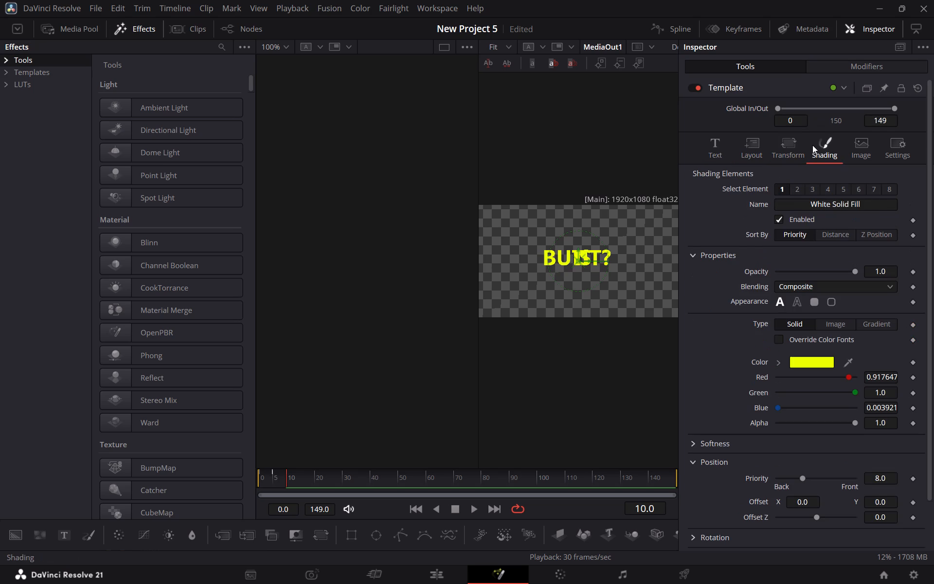
scroll(736, 291, "down", 1)
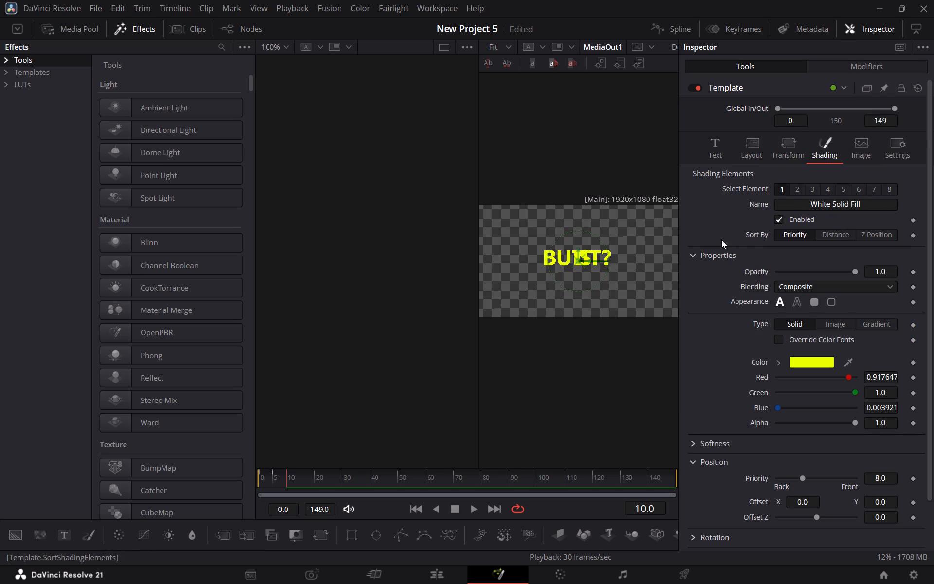
scroll(721, 240, "down", 1)
left_click(861, 151)
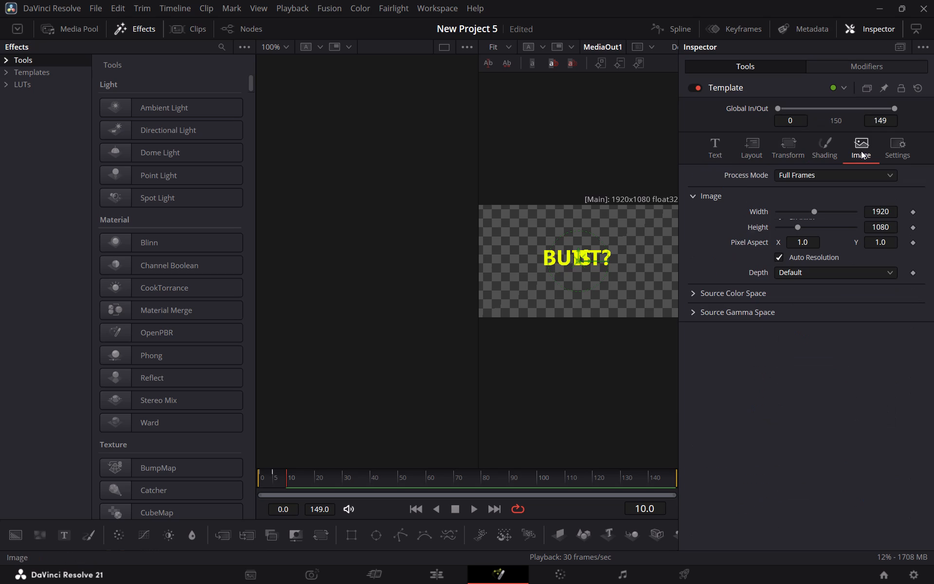
left_click(893, 148)
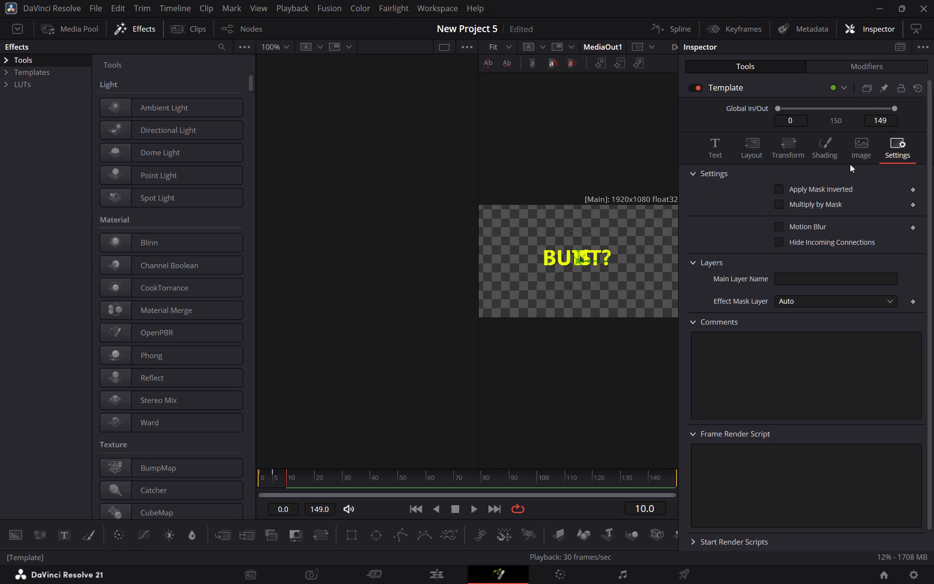
left_click(857, 154)
left_click(817, 157)
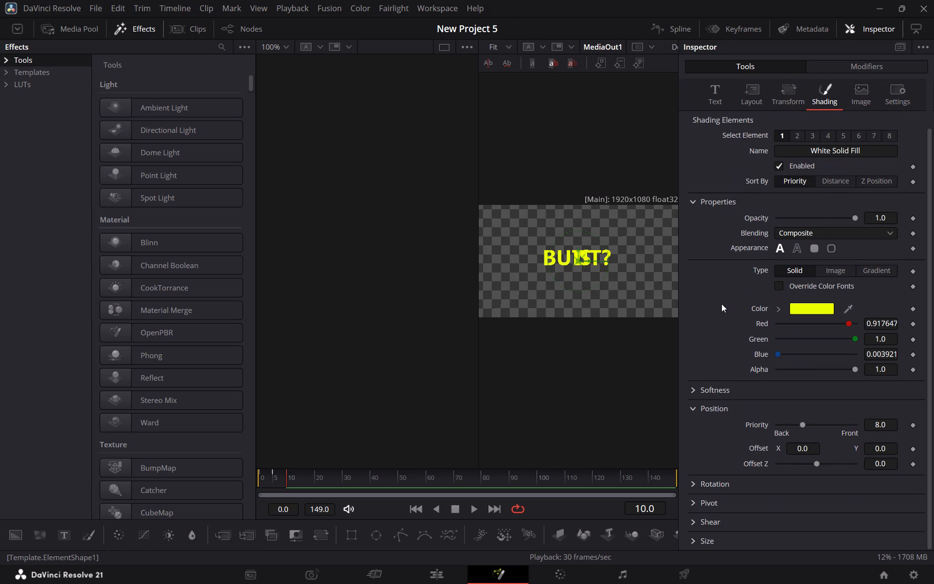
left_click(787, 102)
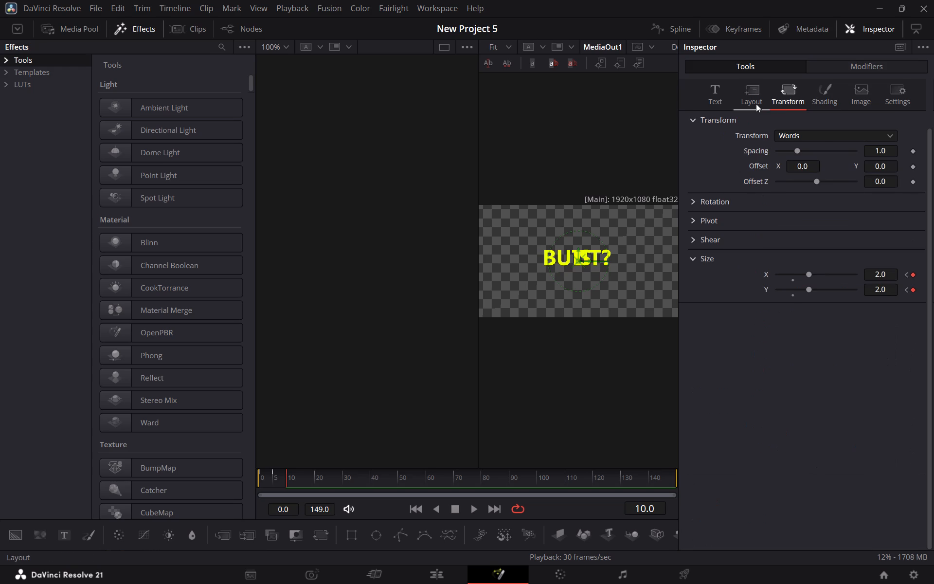
left_click(756, 104)
Set the Follower modifier's delay between each character to 2.0.
left_click(838, 62)
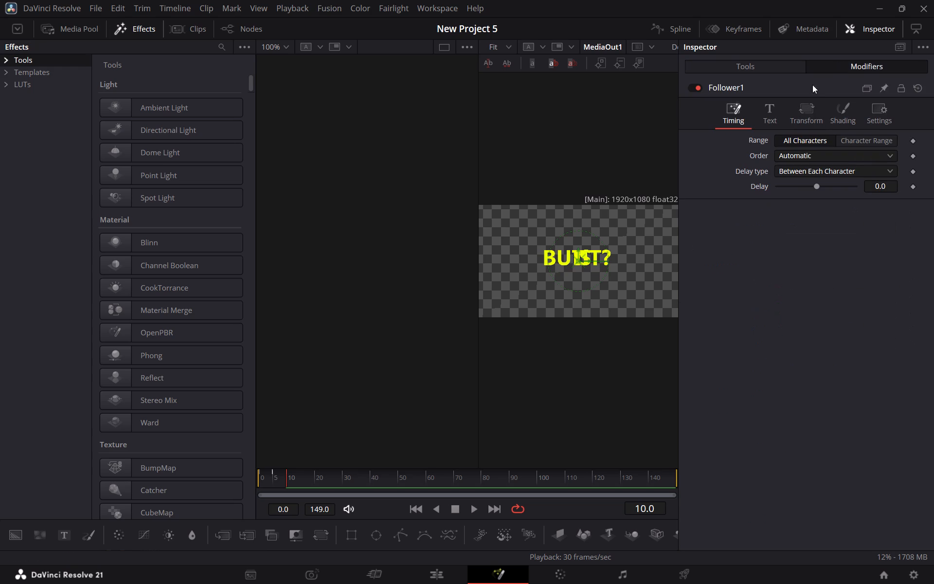
left_click(884, 186)
key("BackSpace")
key("BackSpace")
key("BackSpace")
key("2")
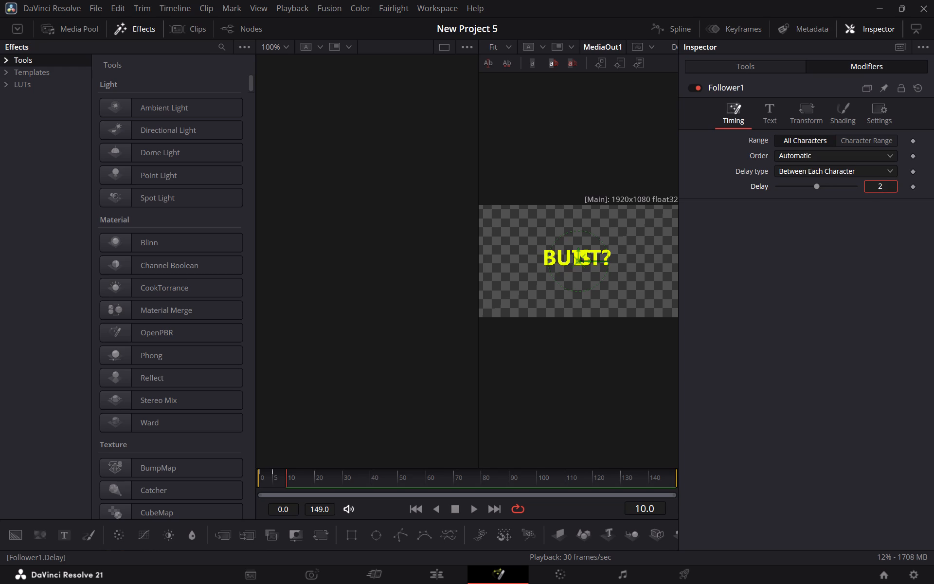
left_click(831, 258)
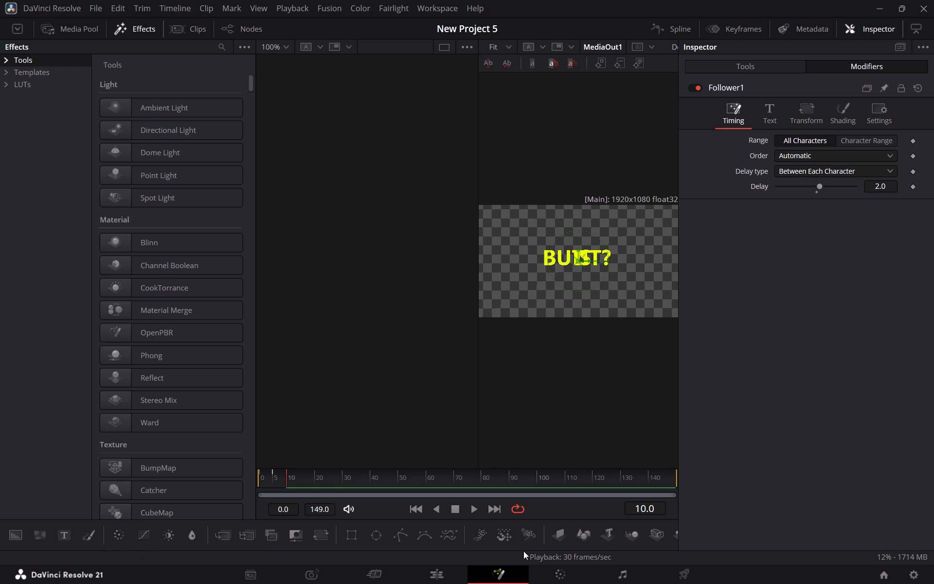
Play back the Edit page timeline from shortly before the Text+ clip through the title over the sunset clips.
left_click(454, 572)
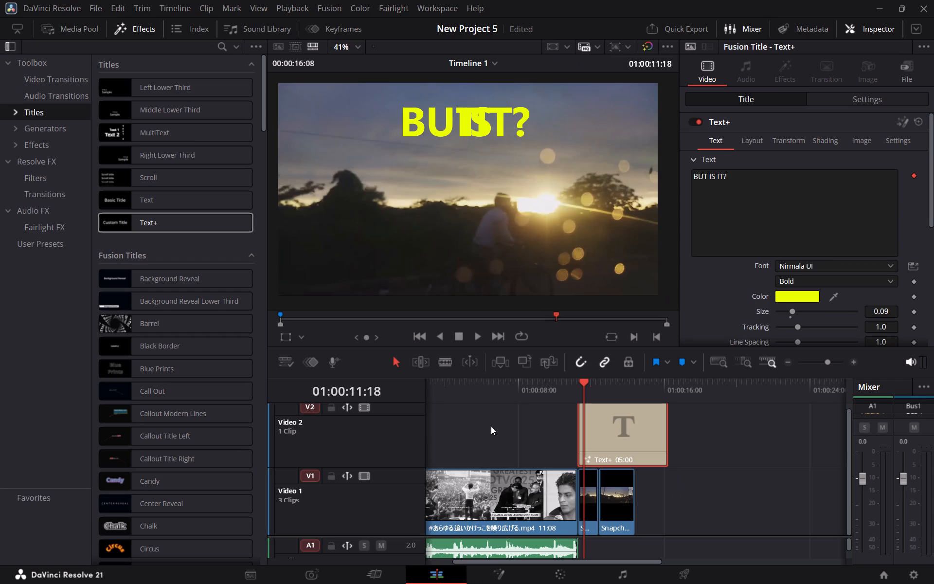
left_click(506, 392)
key("space")
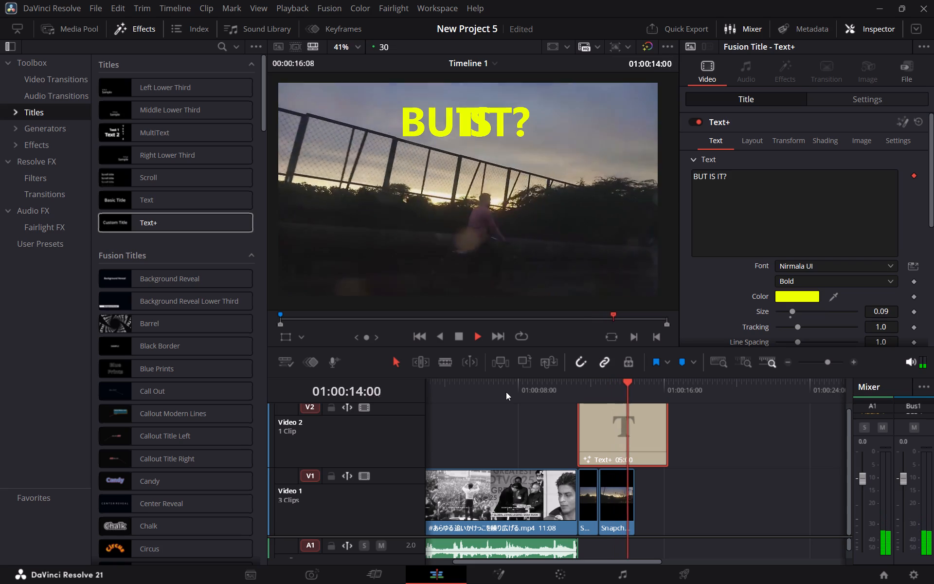
key("space")
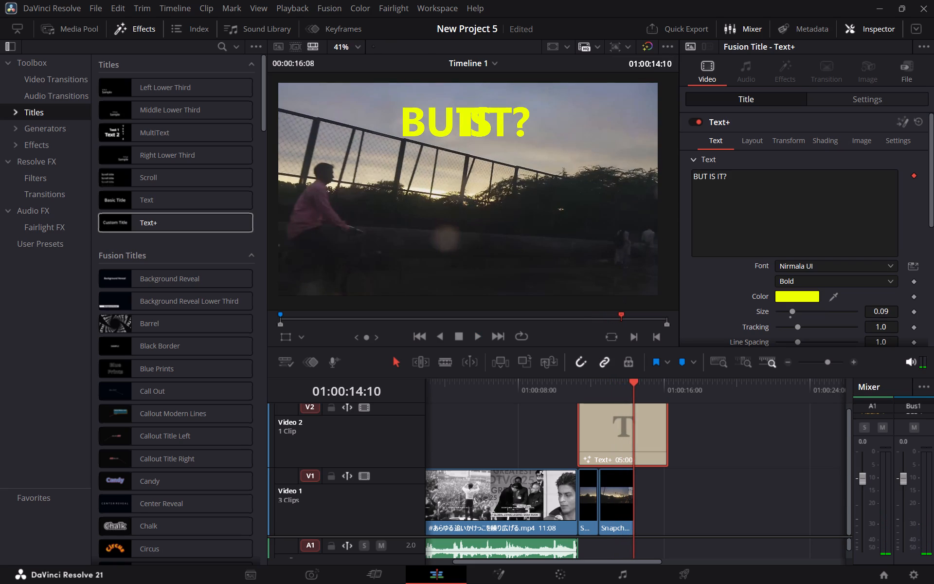
Examine the Text+ clip's word transform controls and its clip-level transform, cropping and composite settings.
left_click(795, 136)
left_click_drag(795, 136, 805, 136)
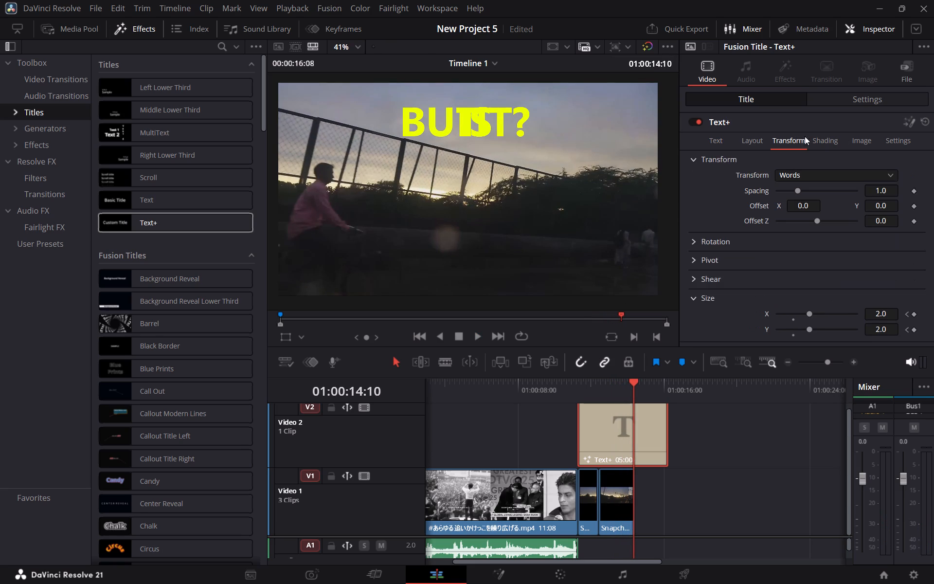
left_click_drag(805, 136, 896, 98)
left_click(896, 98)
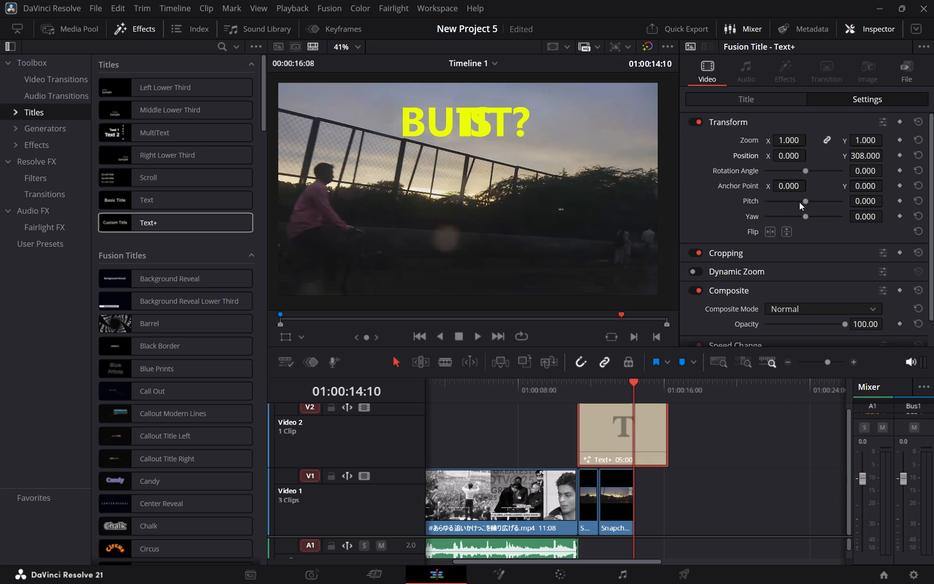
scroll(790, 238, "down", 1)
scroll(790, 238, "up", 3)
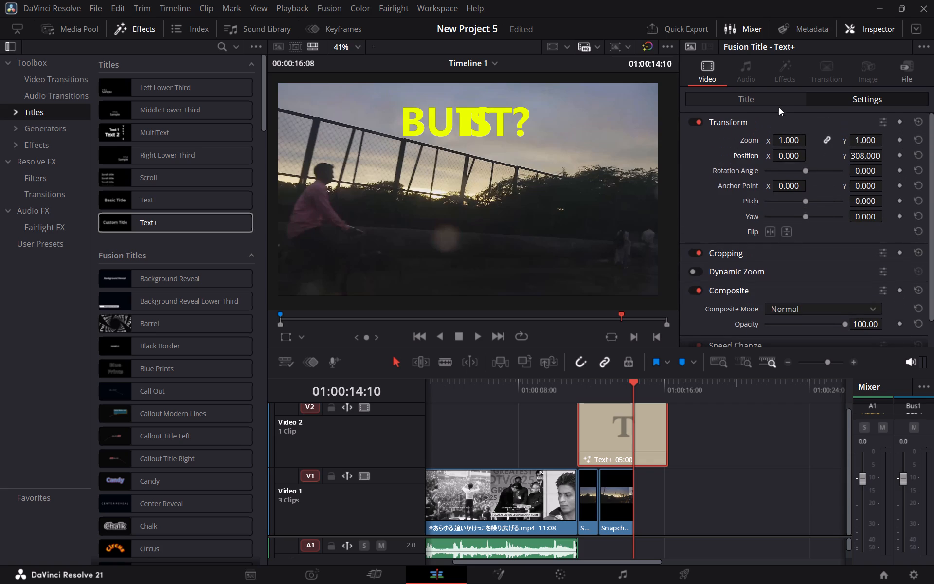
left_click(776, 99)
scroll(766, 251, "down", 1)
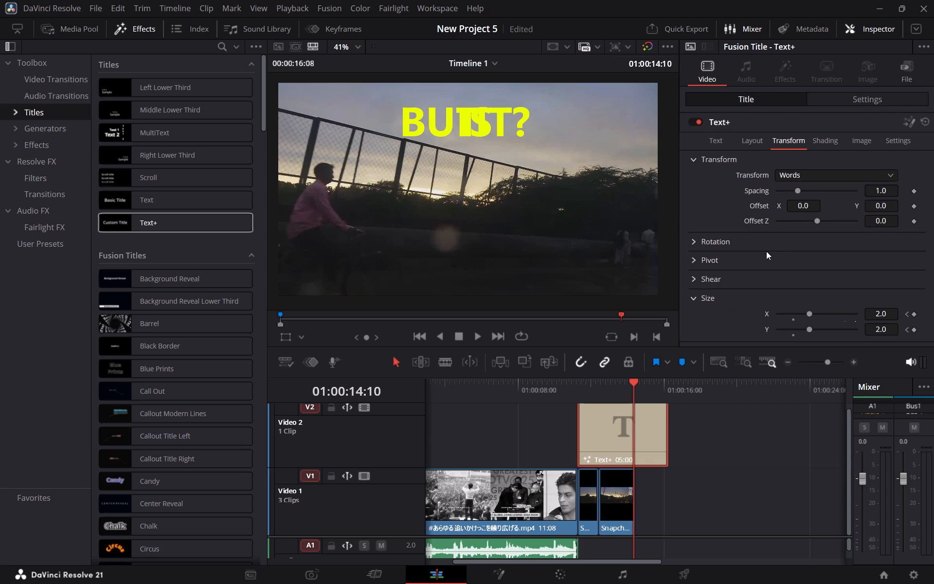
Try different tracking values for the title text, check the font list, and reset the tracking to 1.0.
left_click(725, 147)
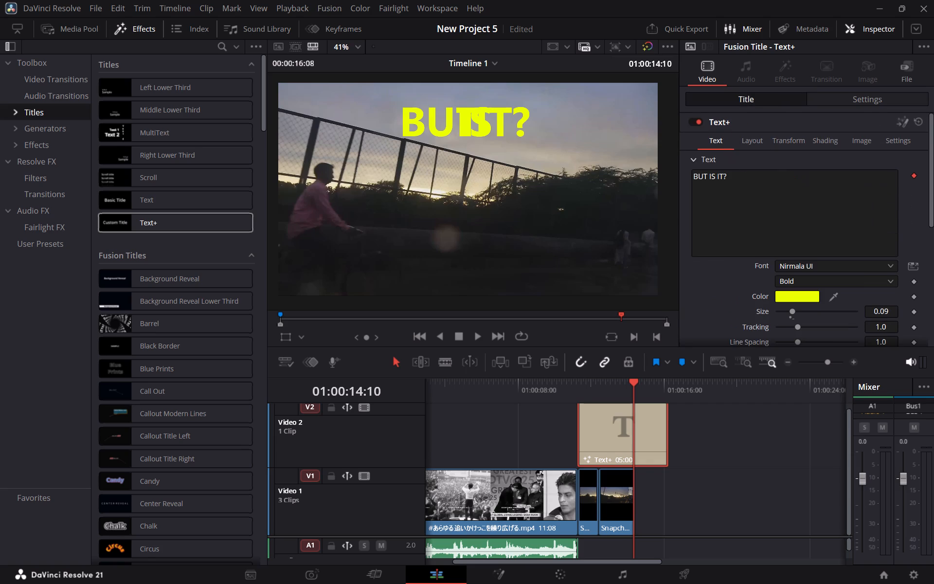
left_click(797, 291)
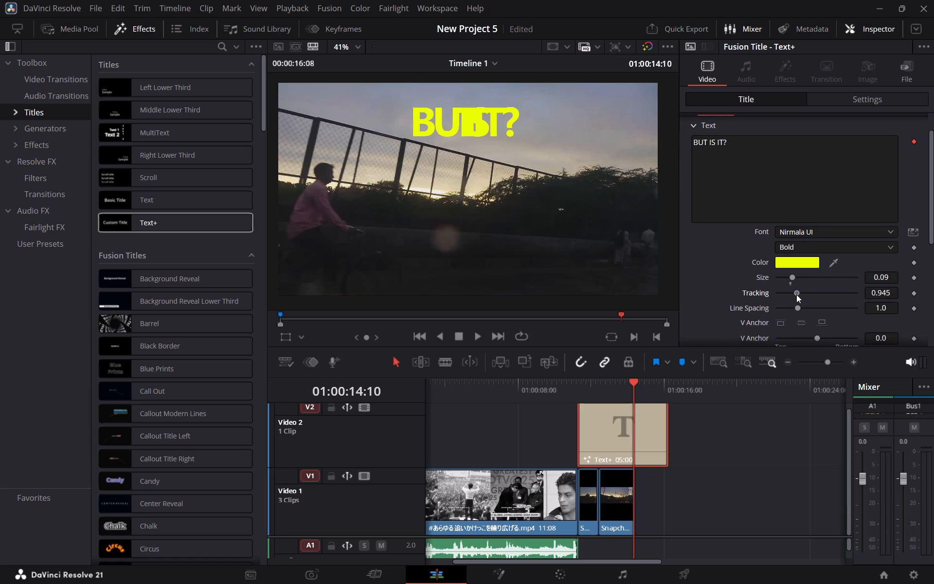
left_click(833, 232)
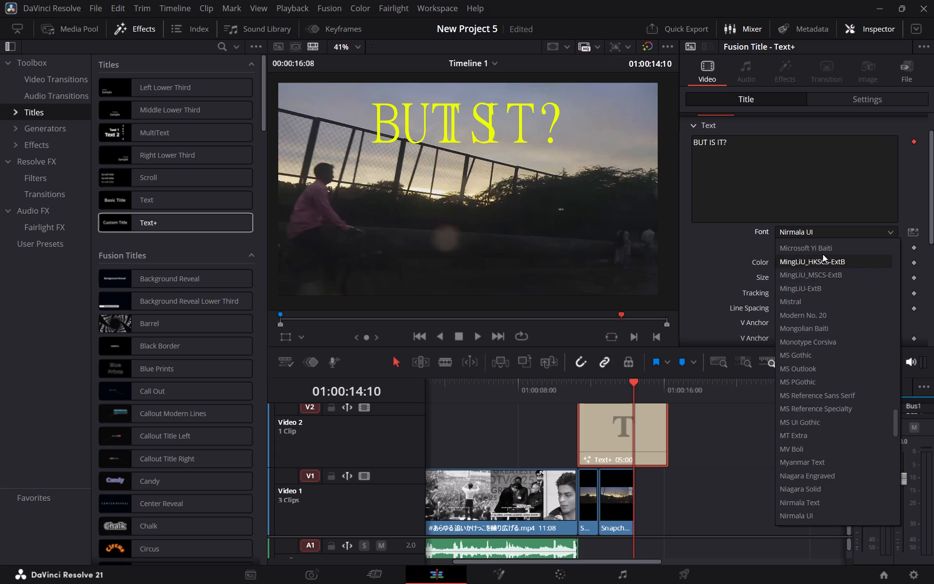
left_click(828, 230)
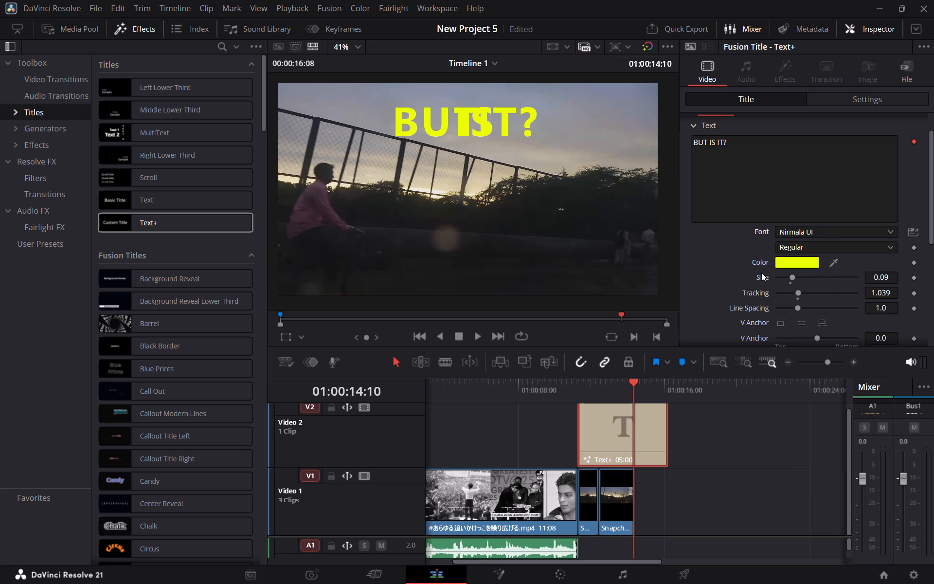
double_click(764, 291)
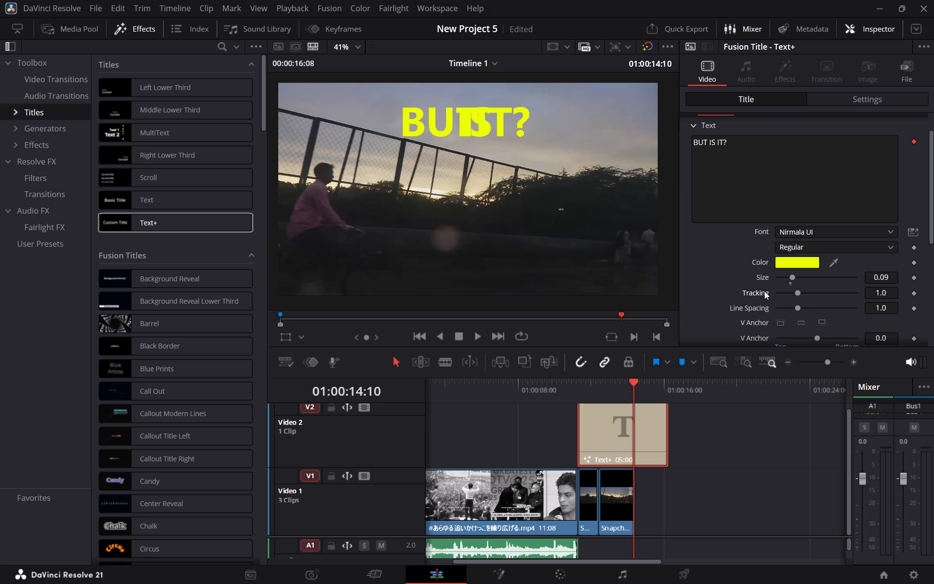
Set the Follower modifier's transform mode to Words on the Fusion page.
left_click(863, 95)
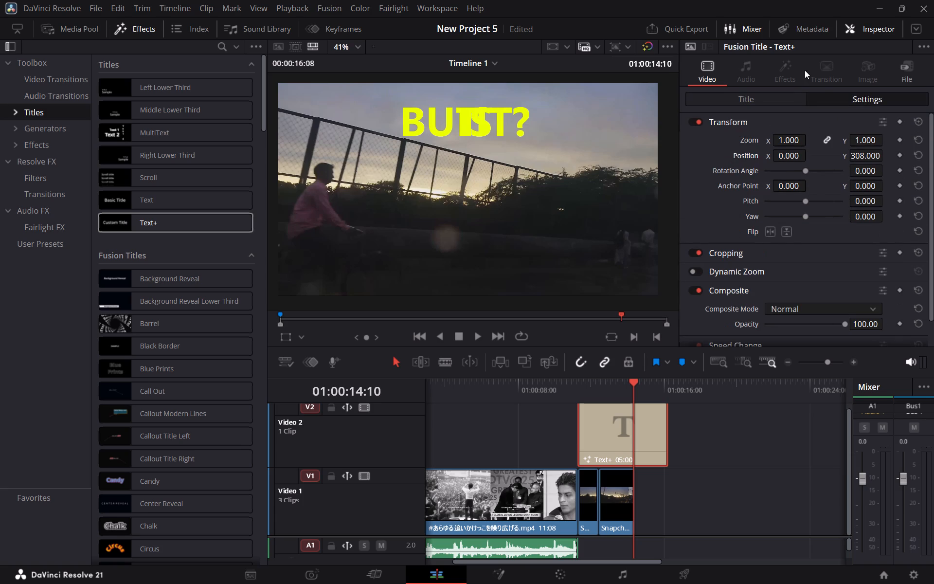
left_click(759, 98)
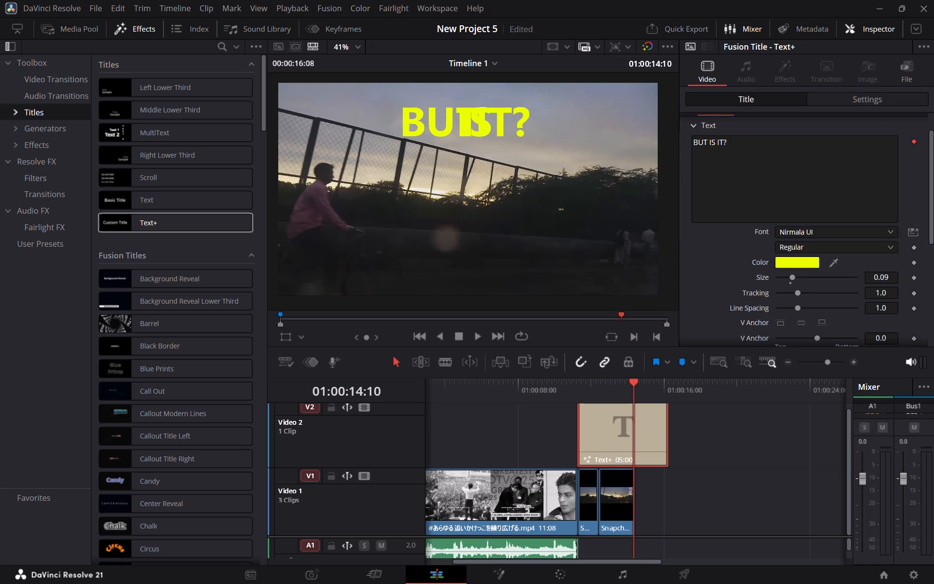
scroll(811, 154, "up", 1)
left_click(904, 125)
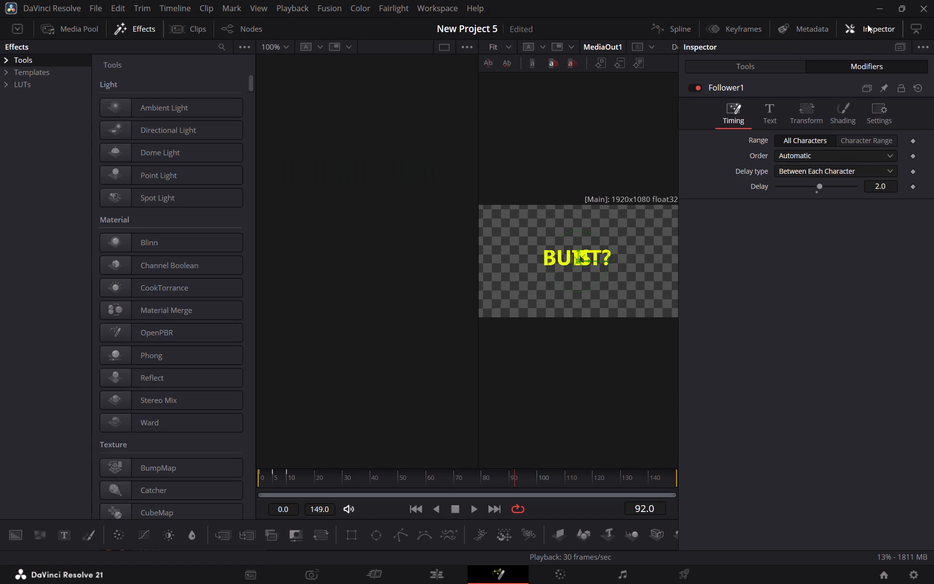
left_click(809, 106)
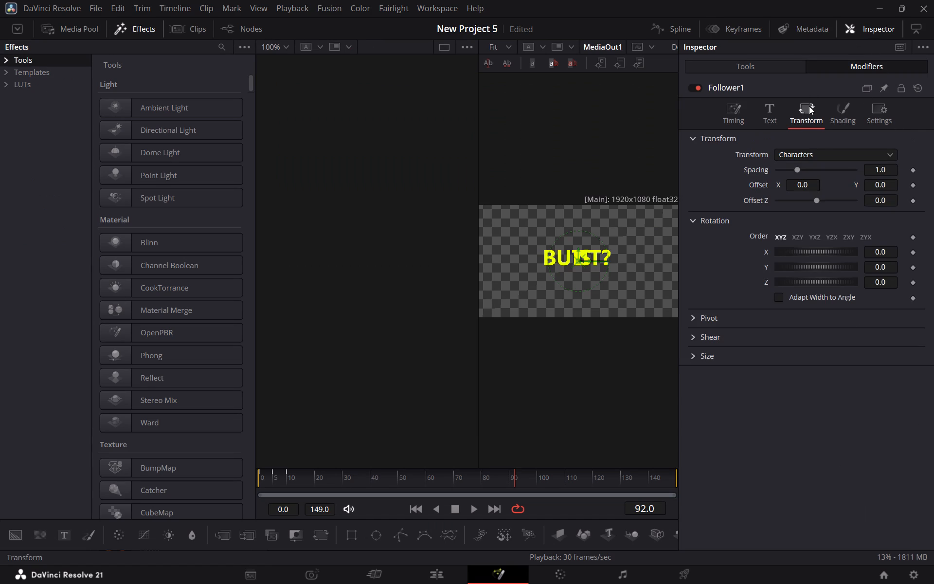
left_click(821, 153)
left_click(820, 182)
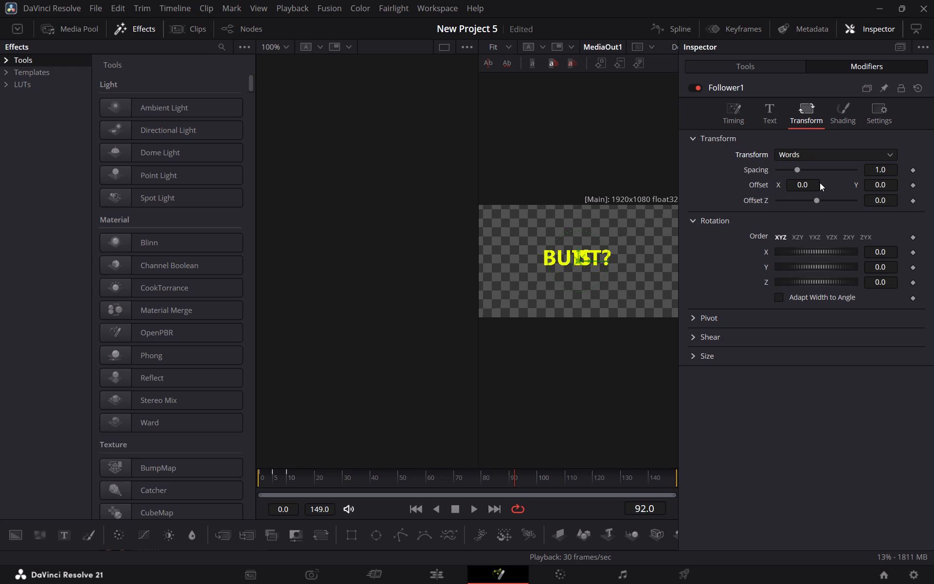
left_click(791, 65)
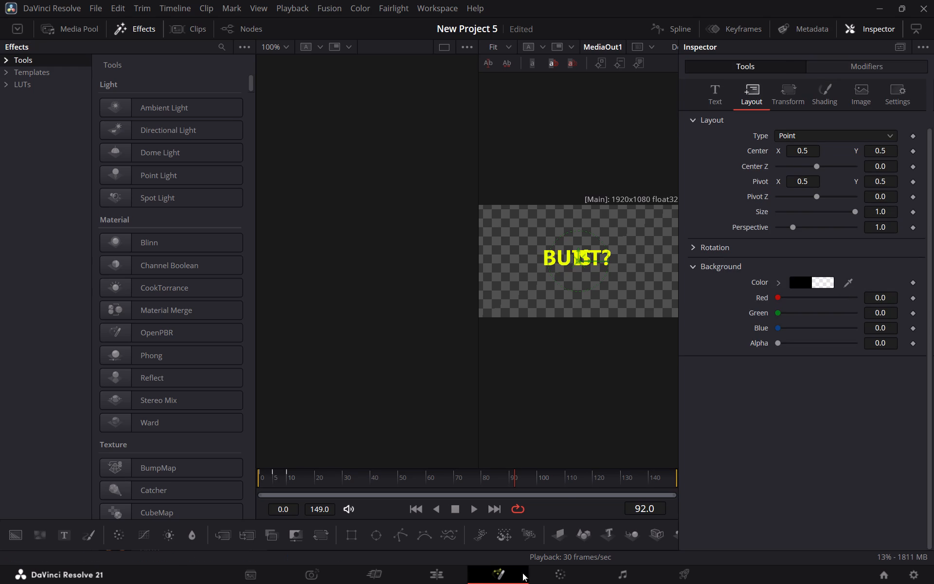
Play back the Edit page timeline from shortly before the Text+ clip into the sunset clips.
left_click(453, 572)
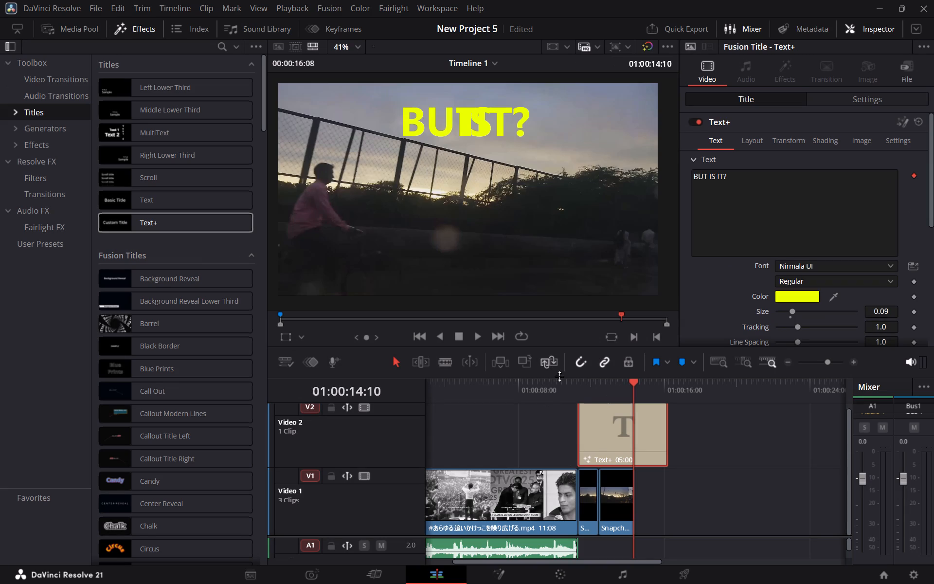
left_click(567, 383)
key("space")
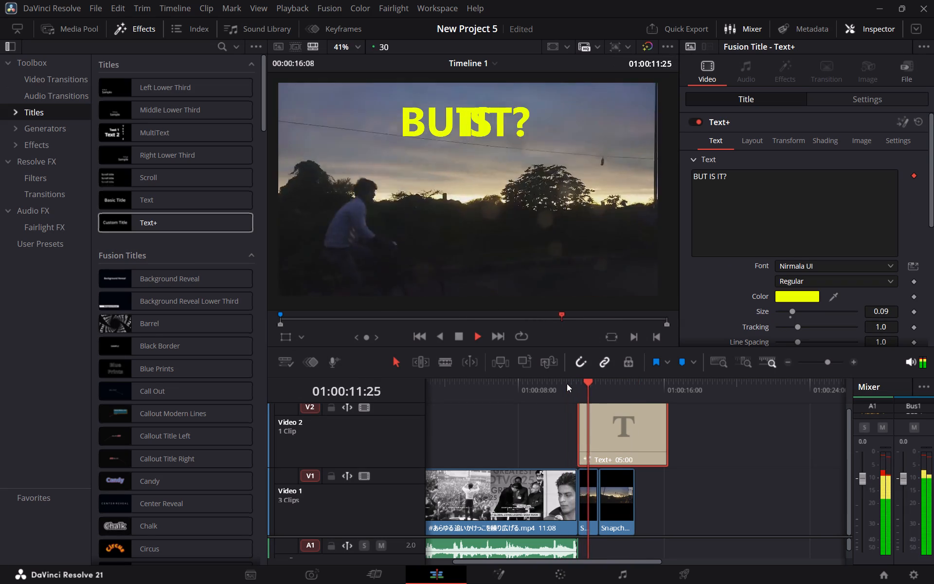
key("space")
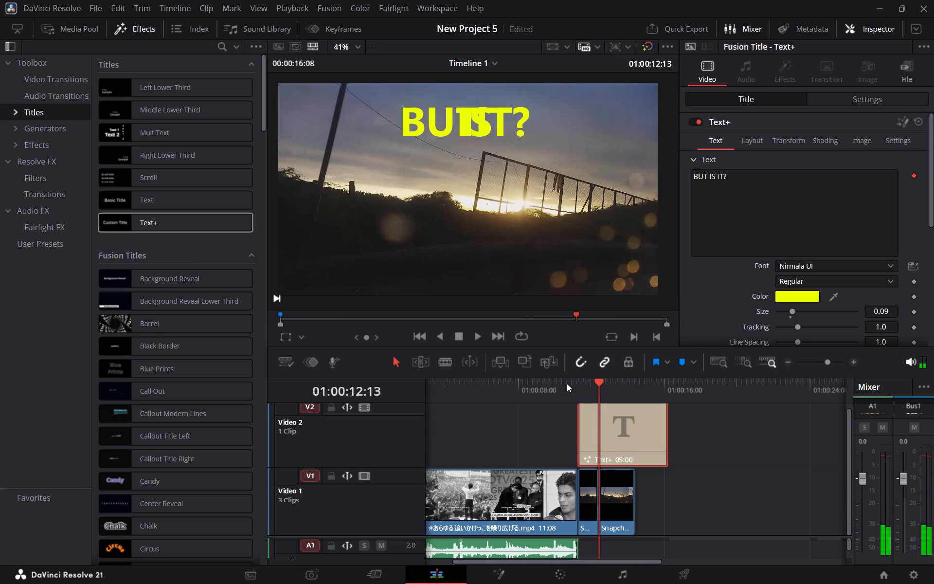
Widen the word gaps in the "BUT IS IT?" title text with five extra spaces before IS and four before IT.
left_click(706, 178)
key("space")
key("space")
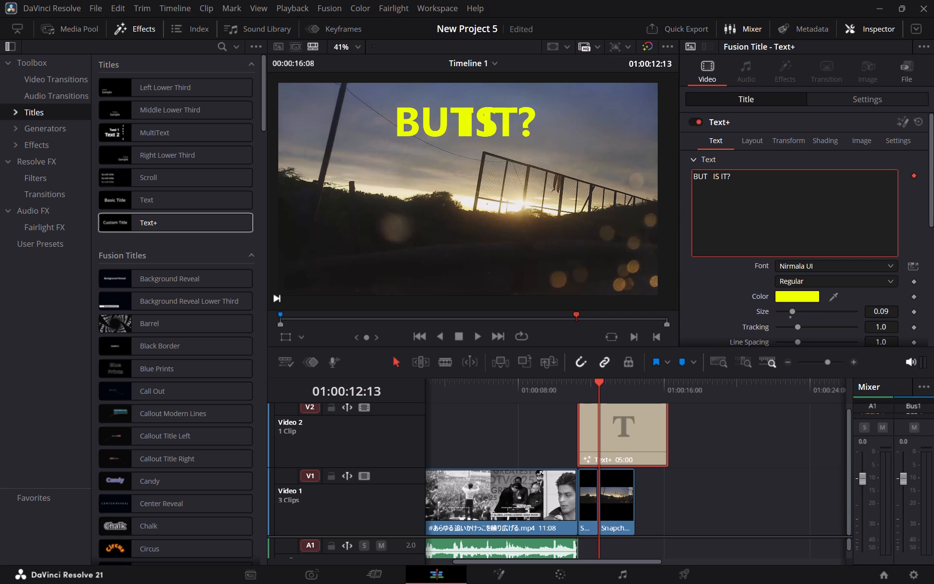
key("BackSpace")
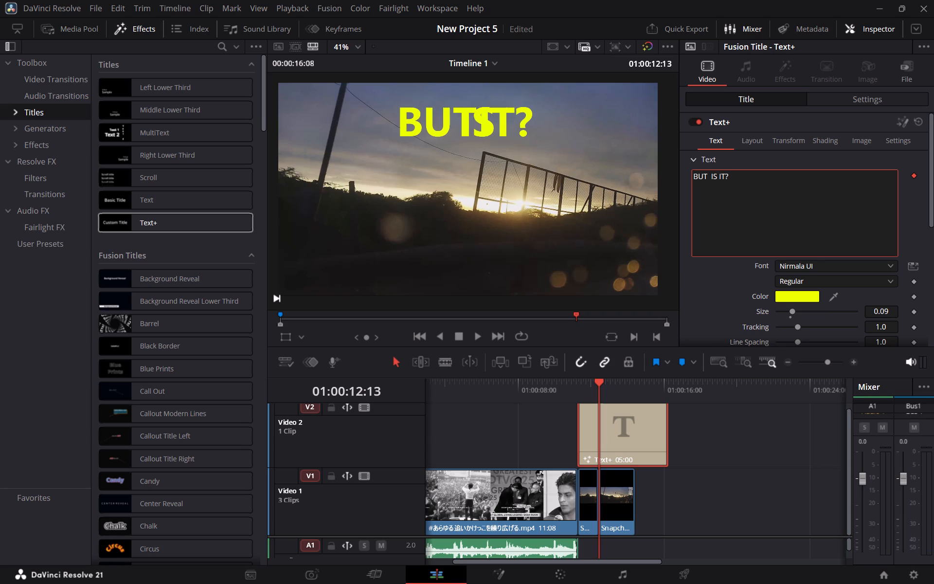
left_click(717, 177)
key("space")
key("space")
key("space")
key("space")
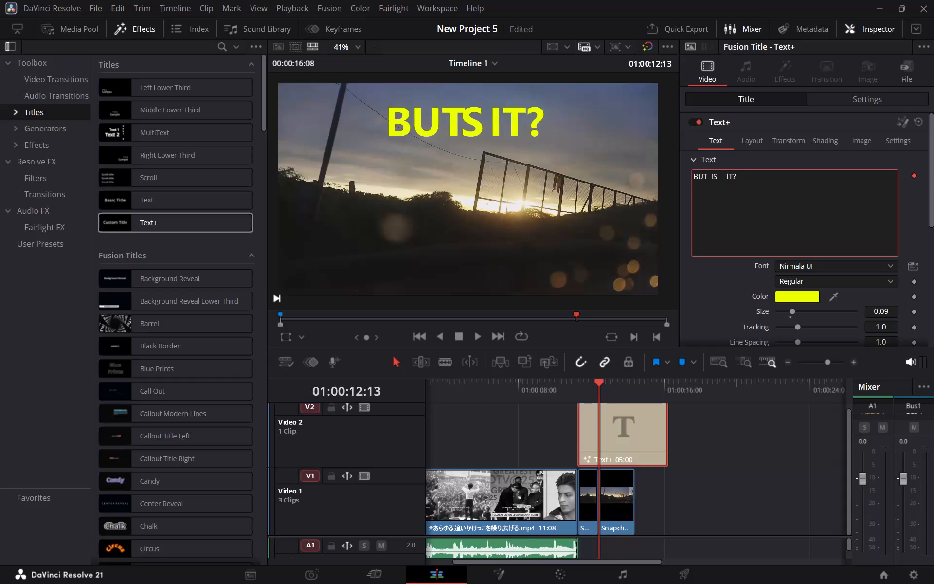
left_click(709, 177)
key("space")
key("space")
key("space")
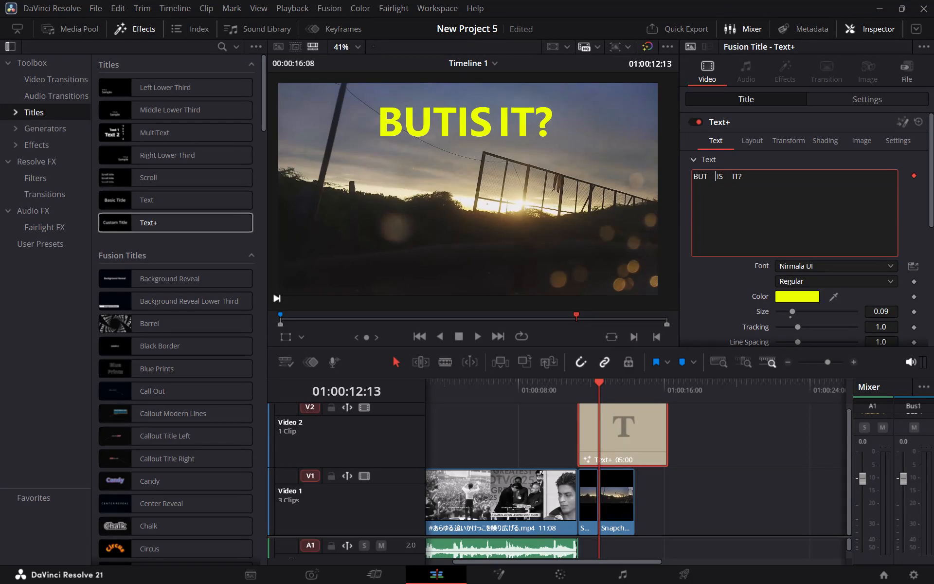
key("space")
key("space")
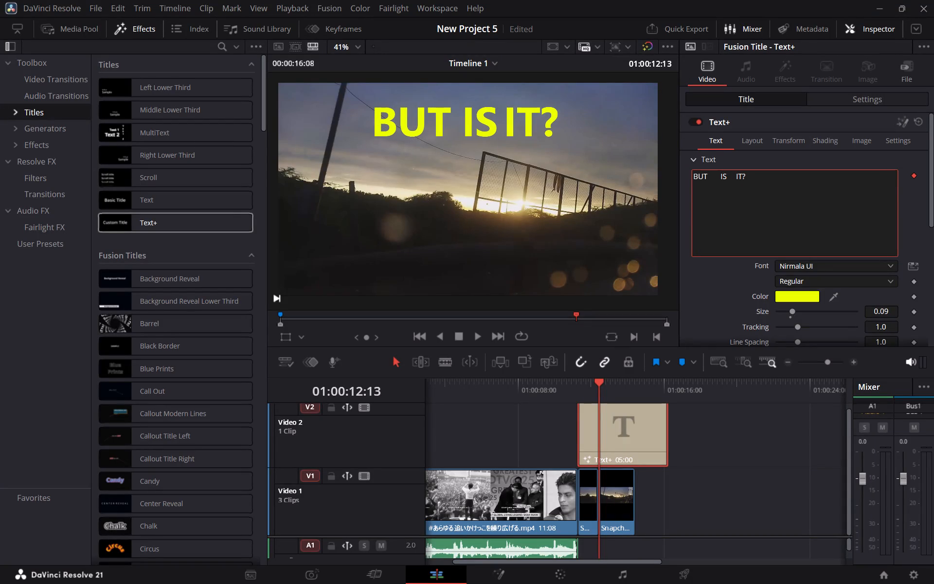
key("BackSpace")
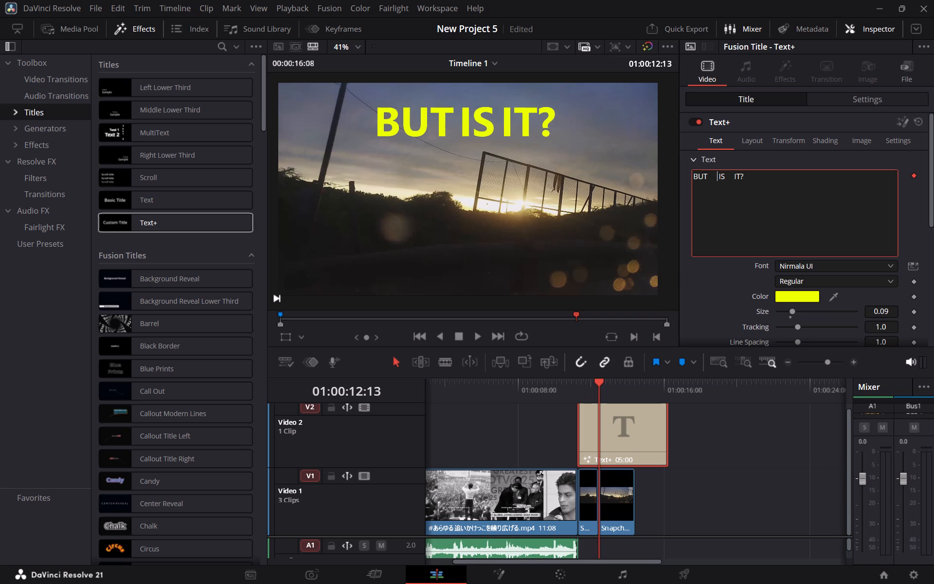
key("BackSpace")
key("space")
Play back the timeline from before the title through the end of the sunset clips to check the word spacing.
left_click(555, 380)
key("space")
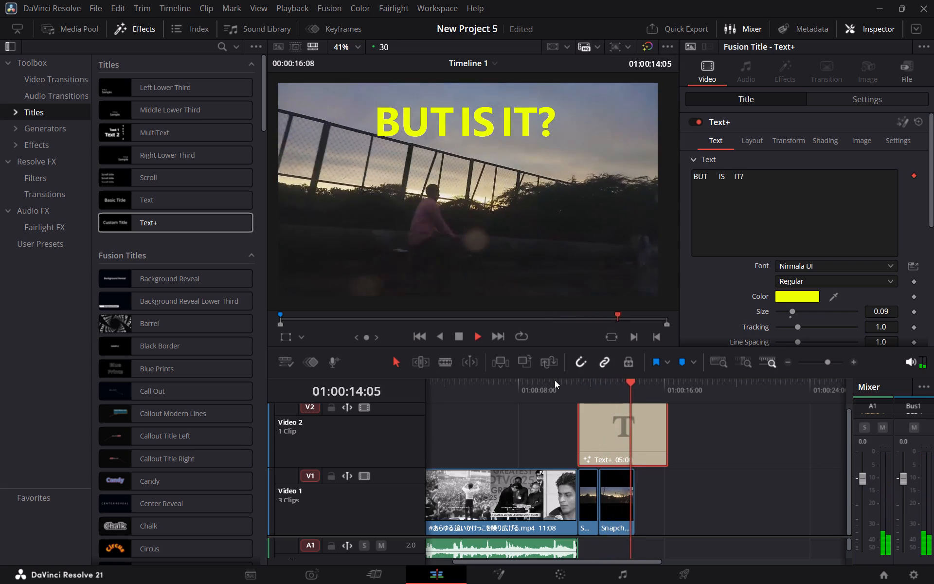
key("space")
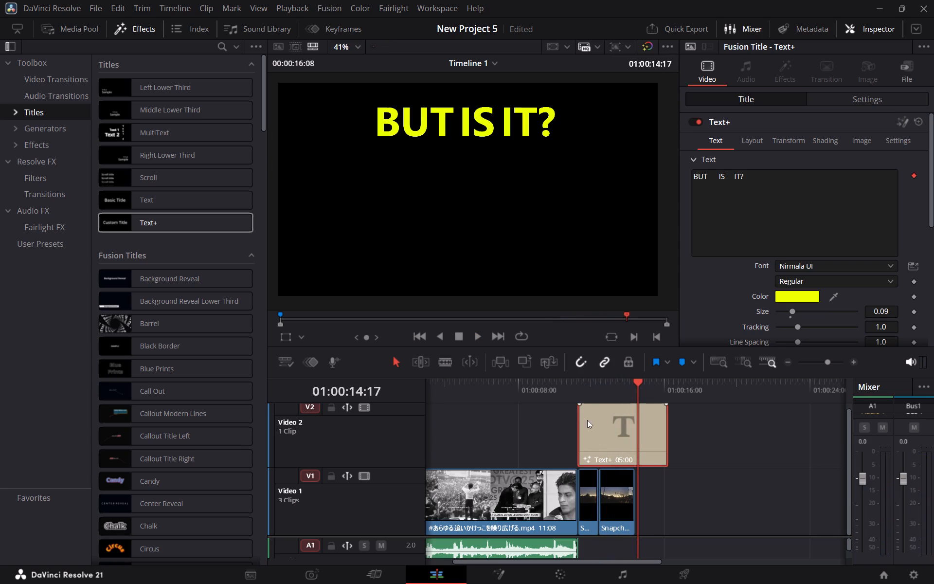
Delete the animated "BUT IS IT?" Text+ clip from the Video 2 track.
left_click_drag(600, 430, 670, 440)
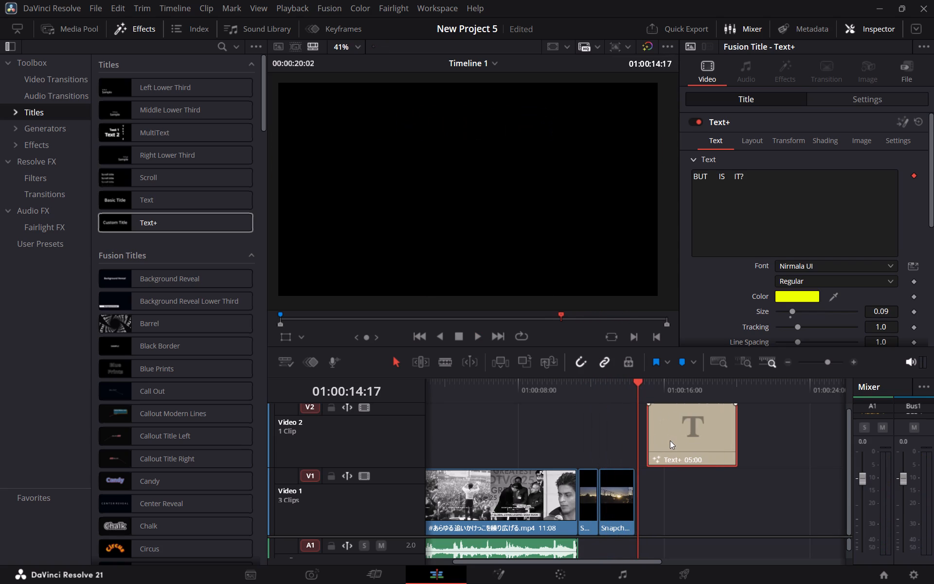
key("Delete")
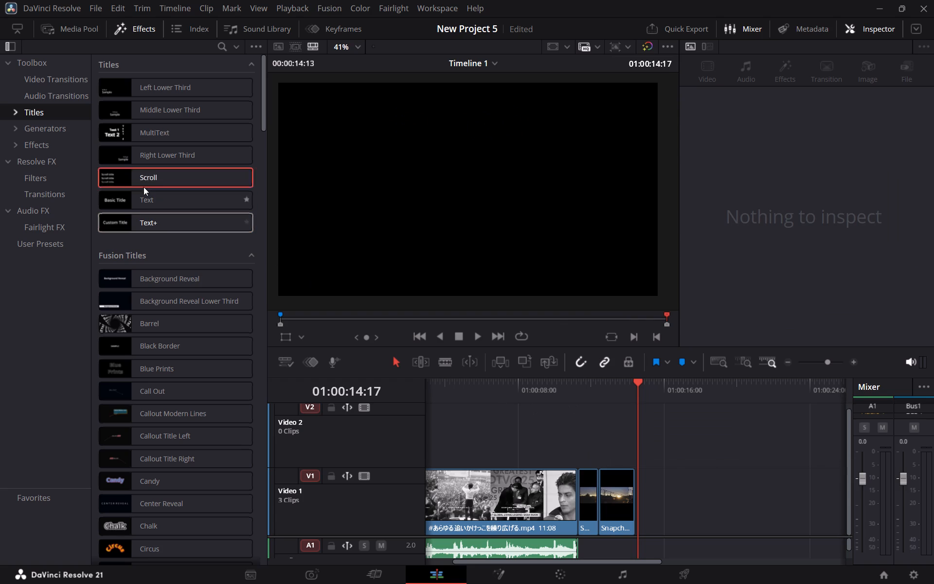
Add a new Text+ title on Video 2, starting where the first sunset clip begins.
left_click_drag(121, 225, 575, 432)
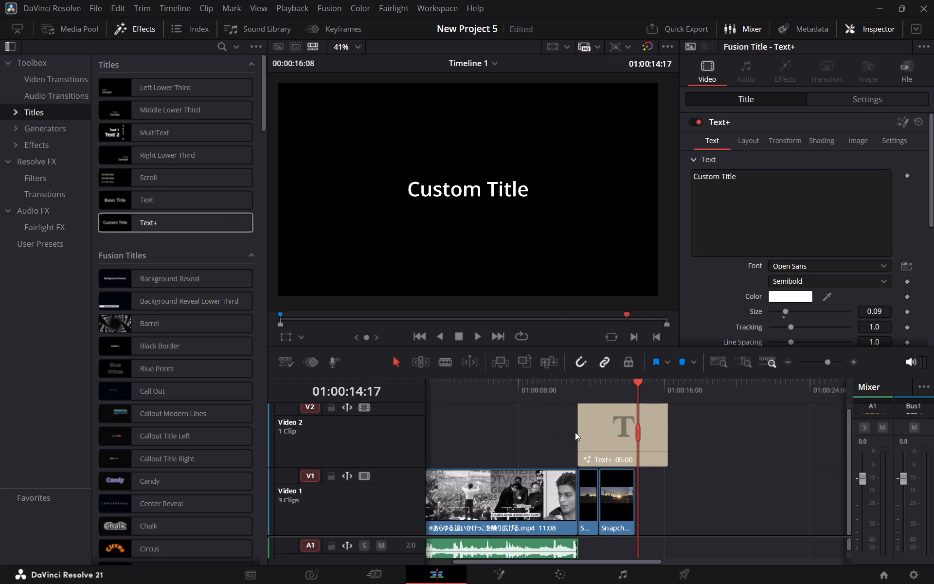
Replace the new Text+ clip's placeholder text with "BUT" followed by a space.
left_click(587, 429)
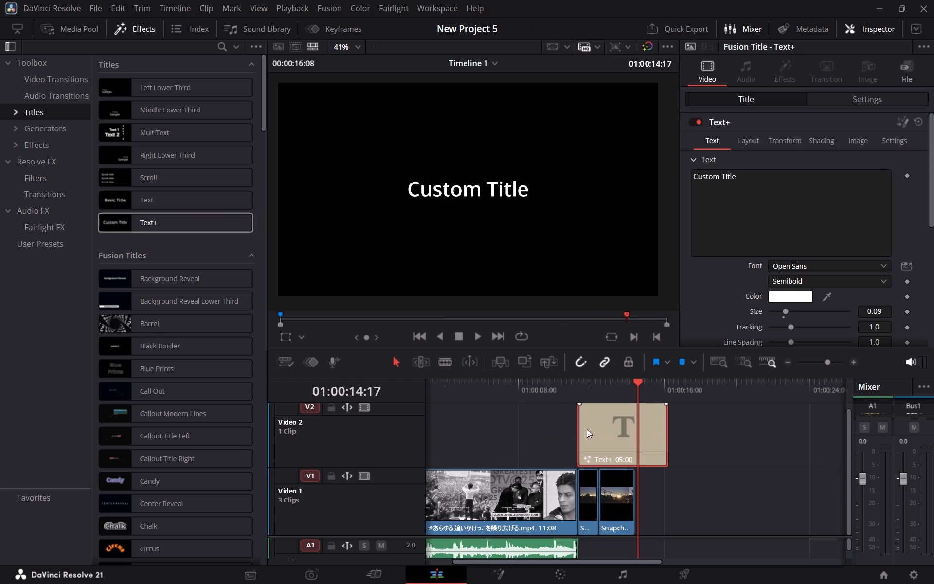
left_click(741, 208)
key("BackSpace")
key("BackSpace")
key("BackSpace")
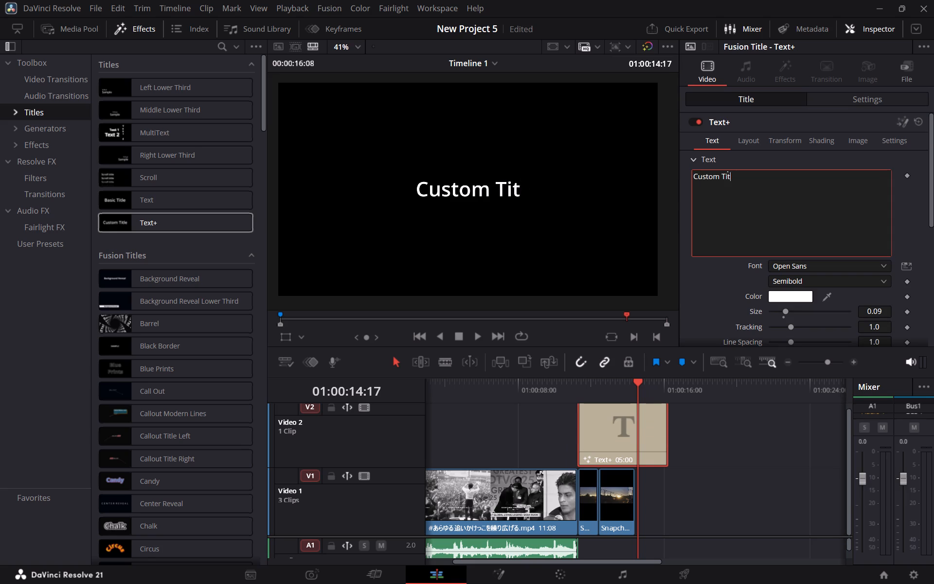
key("BackSpace")
key("BackSpace")
key("BackSpace")
key("BackSpace")
key("BackSpace")
key("BackSpace")
key("BackSpace")
key("BackSpace")
key("BackSpace")
type("BUT")
key("space")
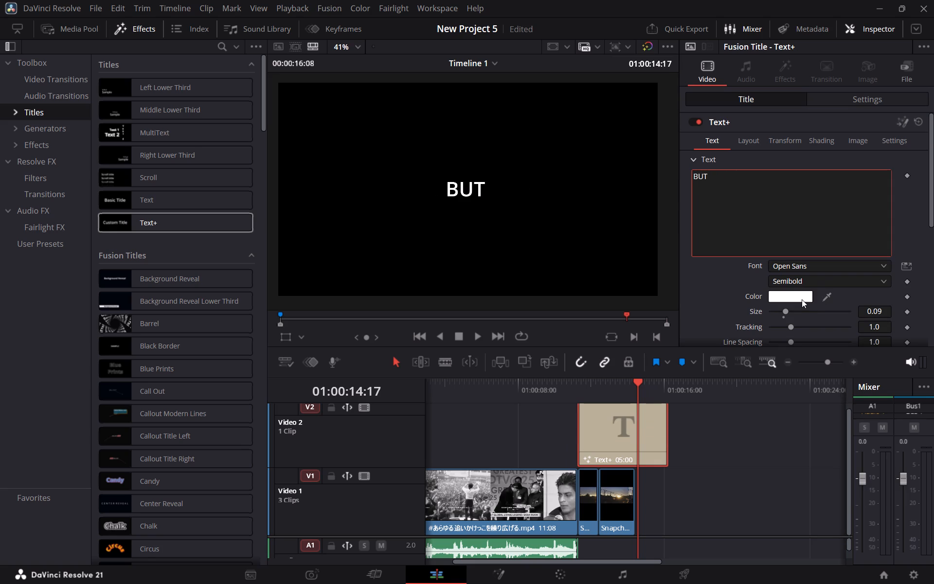
Change the "BUT" title's text color to yellow #fff702.
left_click(802, 299)
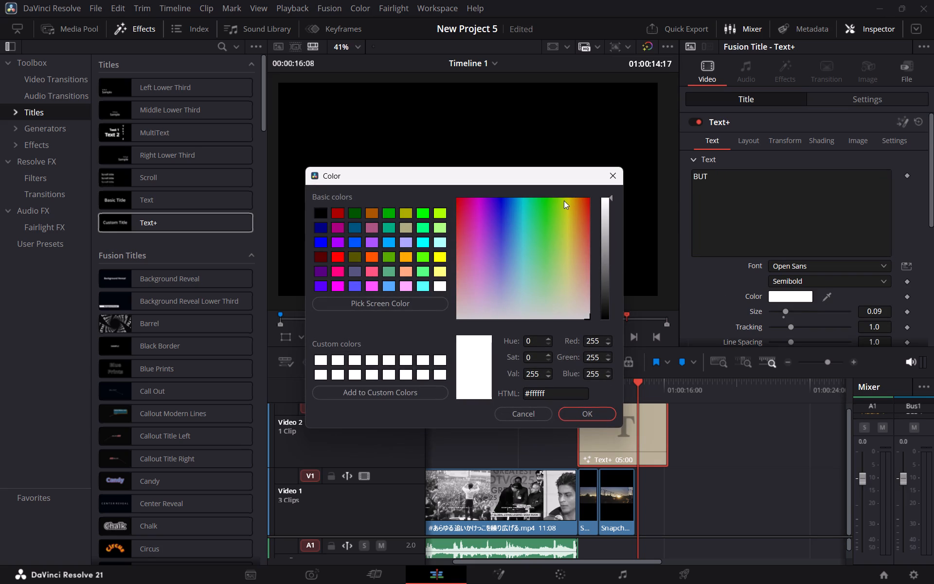
left_click(563, 199)
left_click(568, 199)
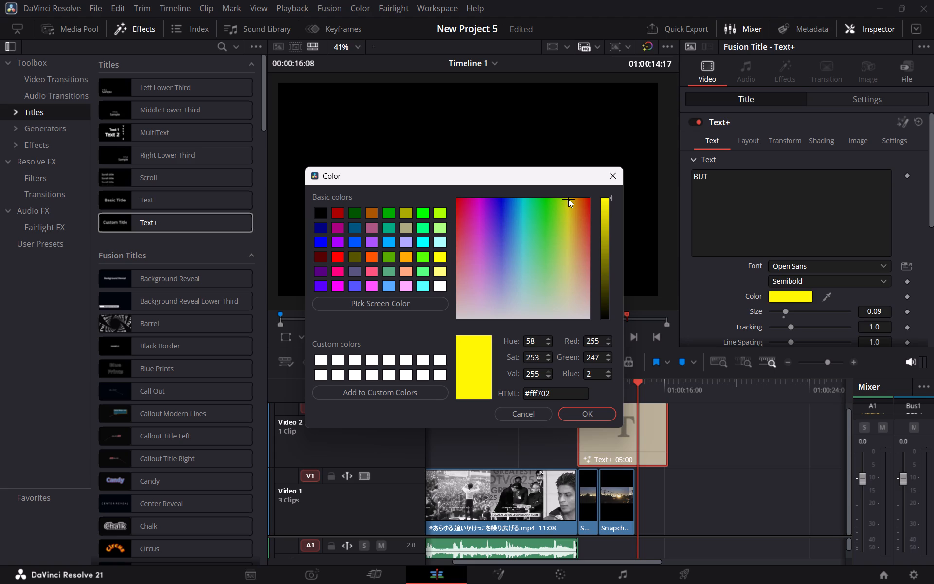
left_click(599, 408)
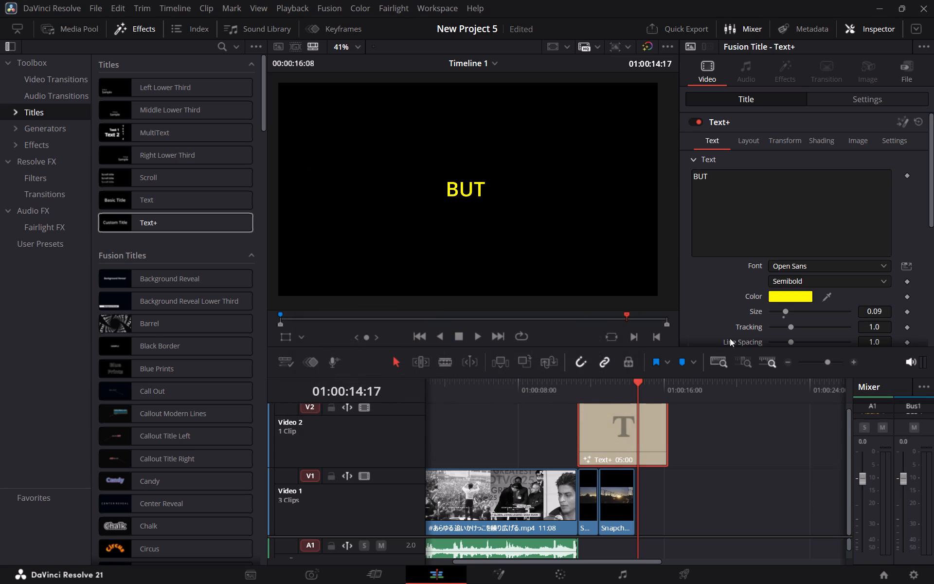
Raise the "BUT" title over the sunset clips by setting the clip's Position Y to 306, checking it in playback.
left_click(863, 101)
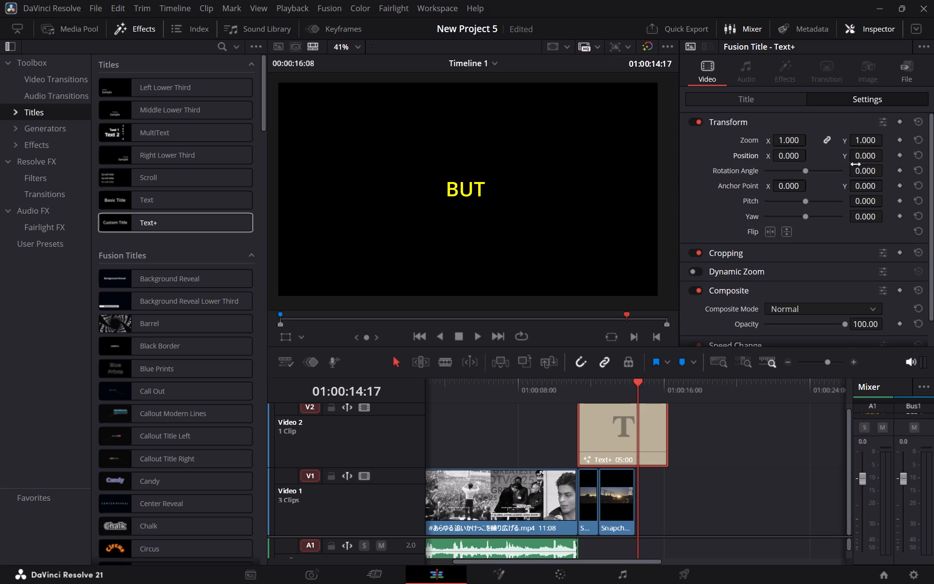
left_click_drag(861, 153, 904, 153)
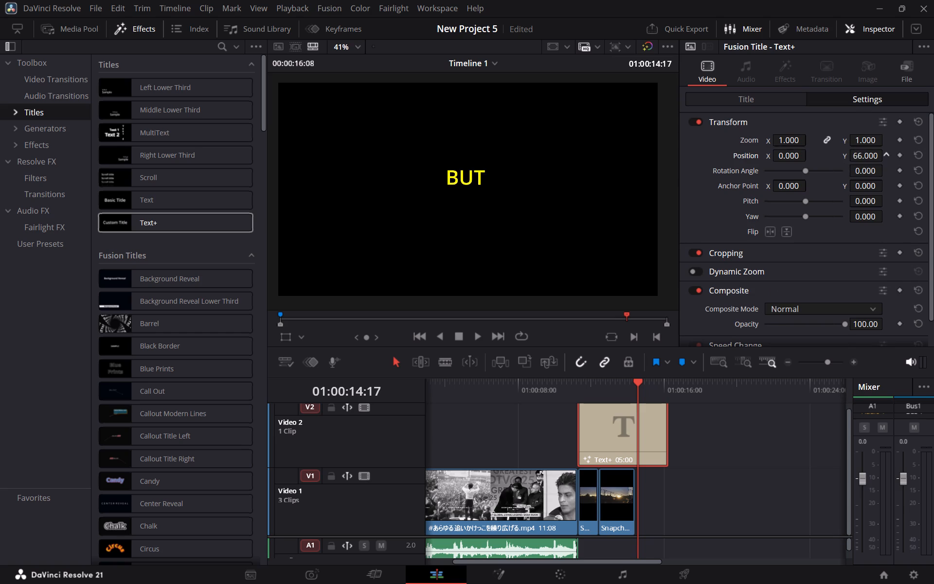
left_click_drag(904, 153, 574, 274)
left_click(592, 386)
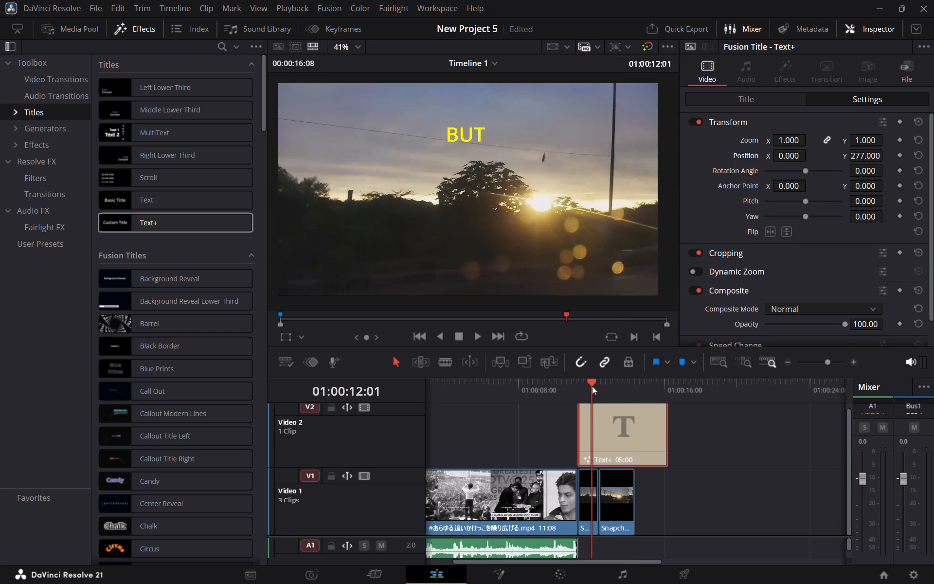
left_click(578, 386)
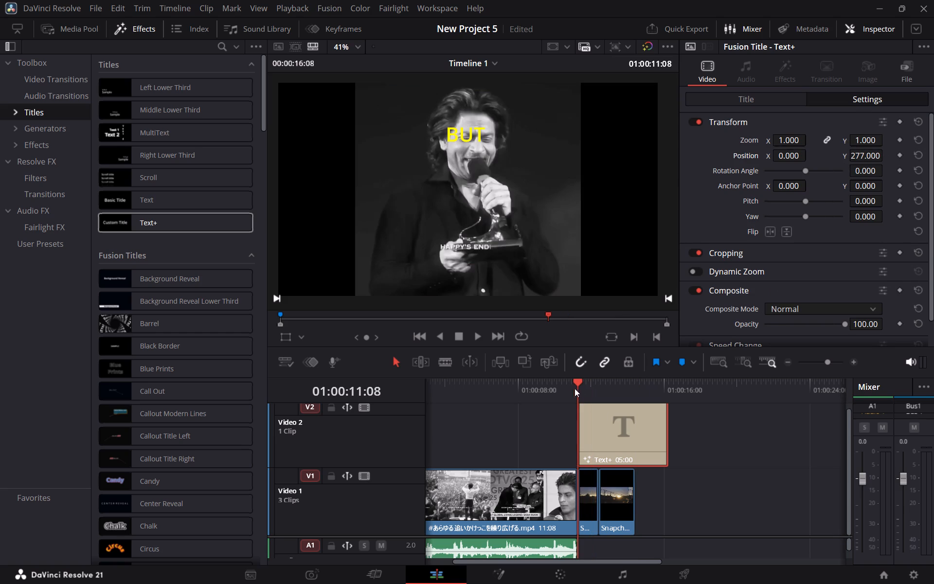
key("space")
key("space")
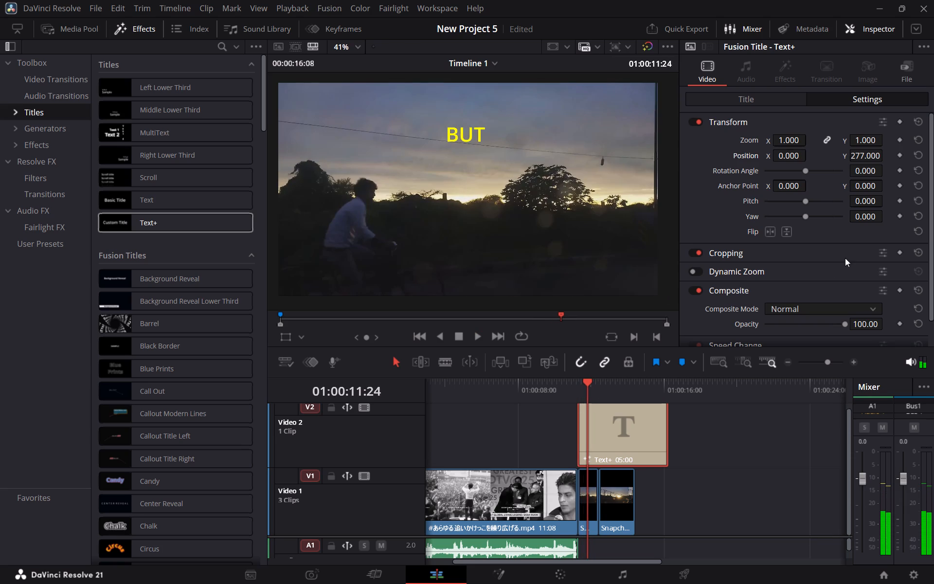
left_click_drag(863, 157, 879, 153)
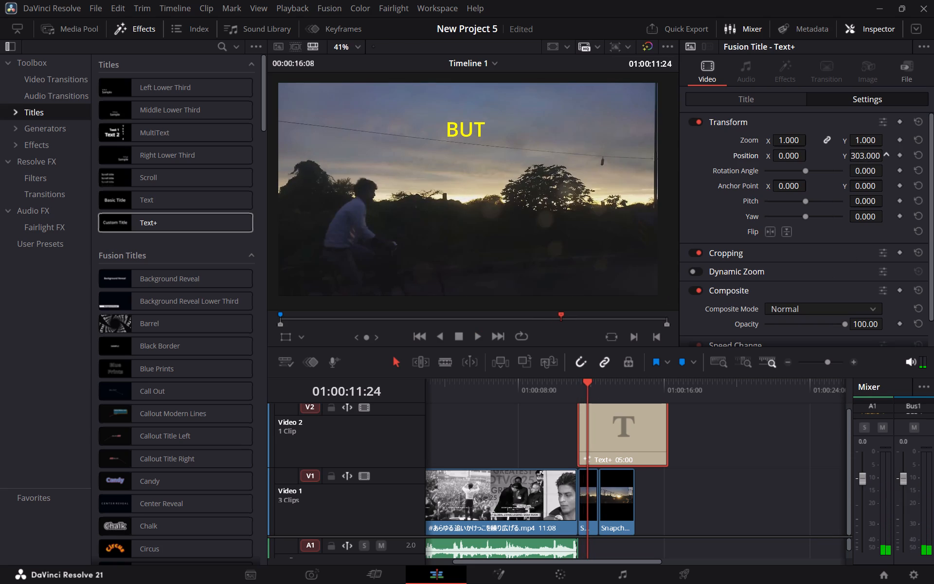
left_click_drag(879, 153, 880, 152)
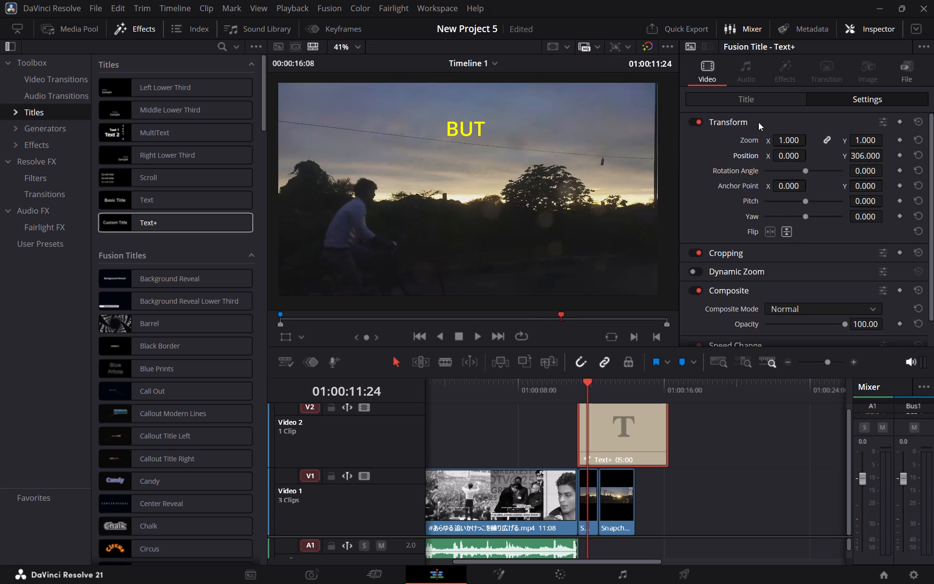
Enlarge the "BUT" title's text to a size of 0.1811.
left_click(761, 97)
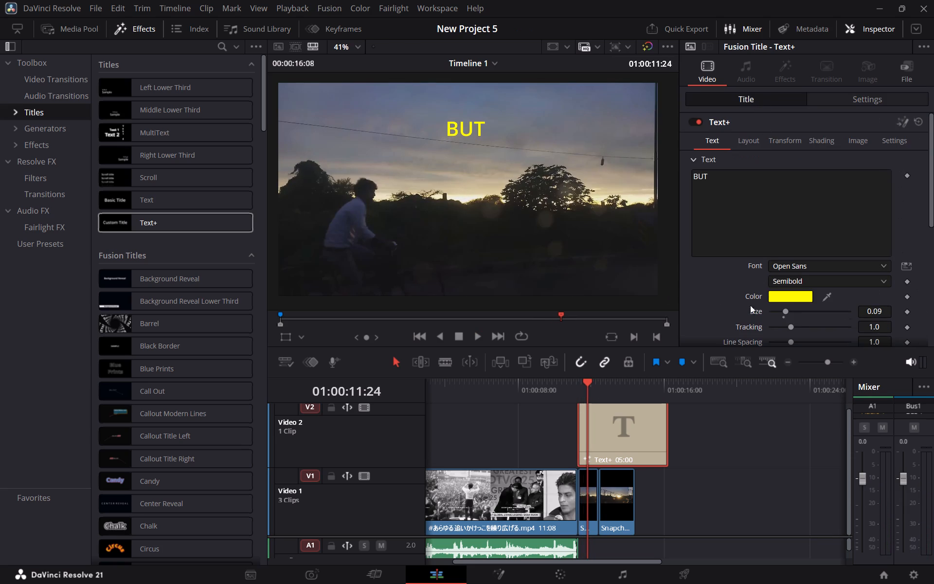
left_click_drag(788, 310, 792, 310)
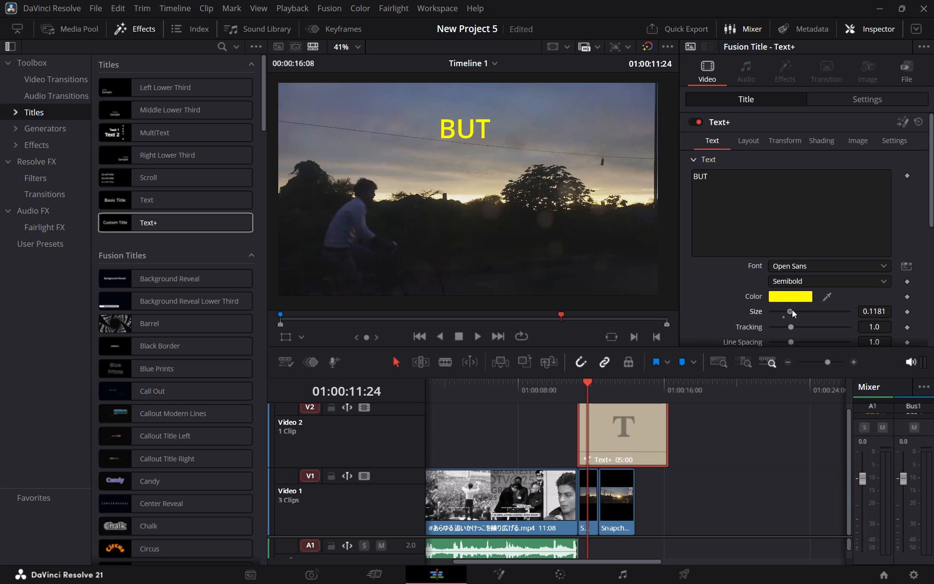
left_click_drag(792, 310, 804, 309)
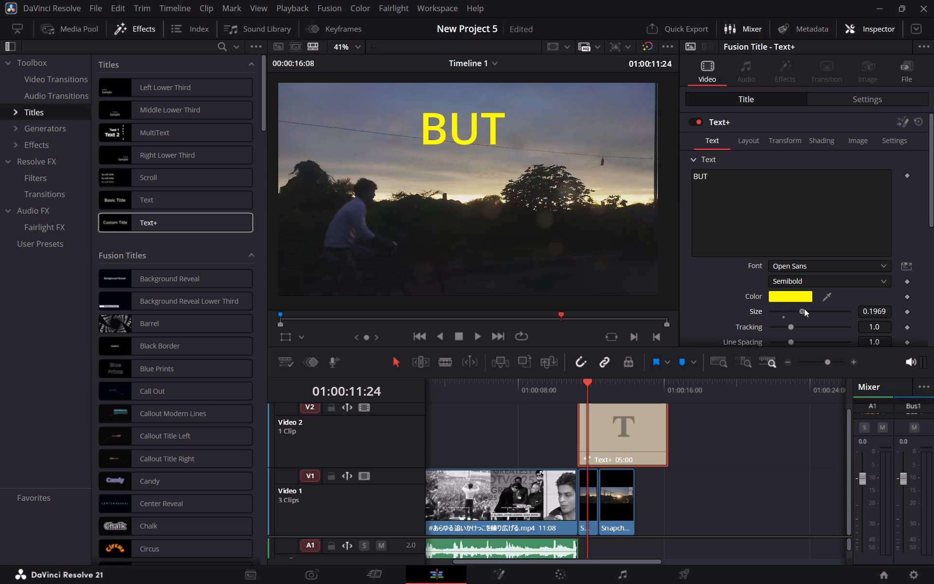
left_click_drag(804, 309, 802, 309)
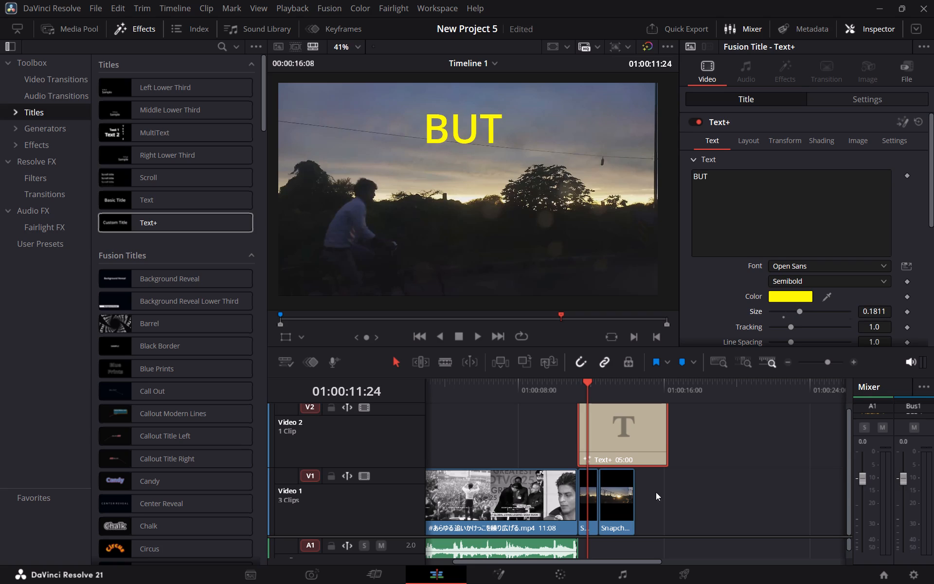
Copy the "BUT" title clip and paste a duplicate on Video 2 at 01:00:11:24.
left_click(653, 437)
right_click(653, 437)
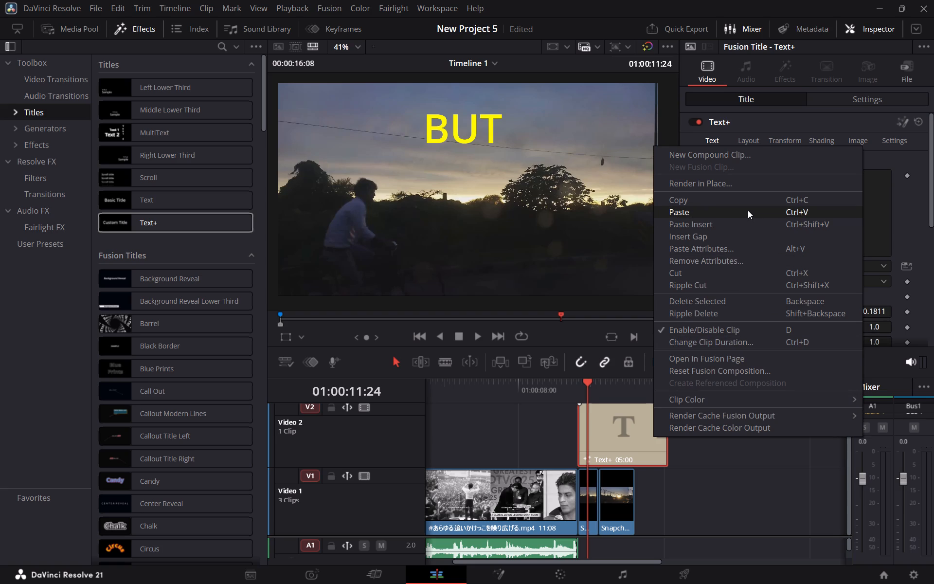
left_click(748, 203)
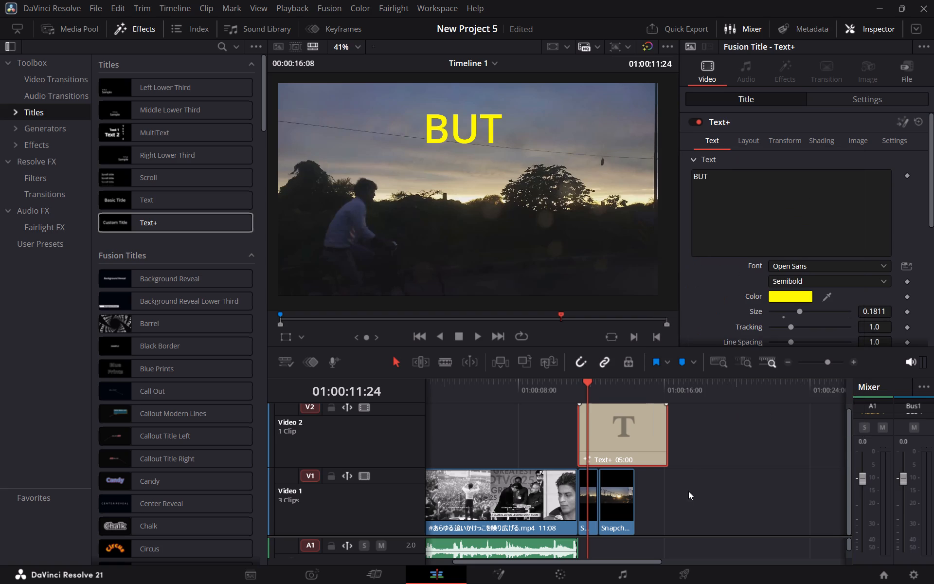
left_click(715, 441)
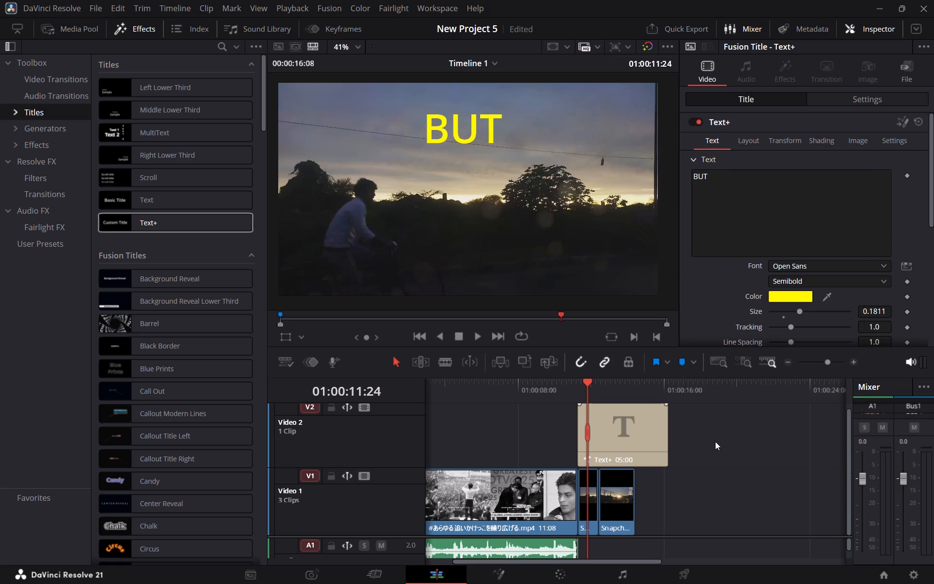
key("ctrl+v")
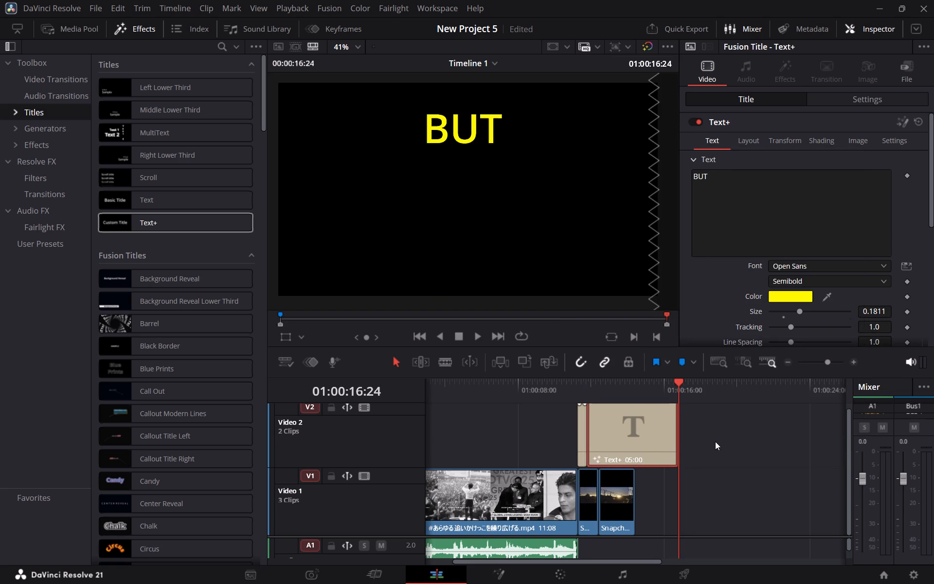
Play back the first "BUT" title over the sunset footage from 01:00:11:08 to 01:00:11:28 to check its timing.
left_click(665, 438)
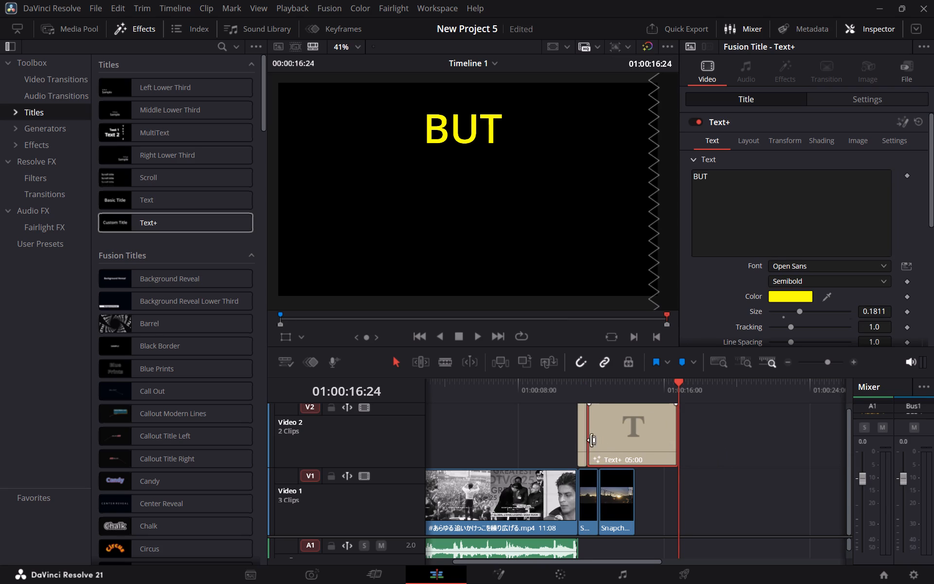
left_click(582, 440)
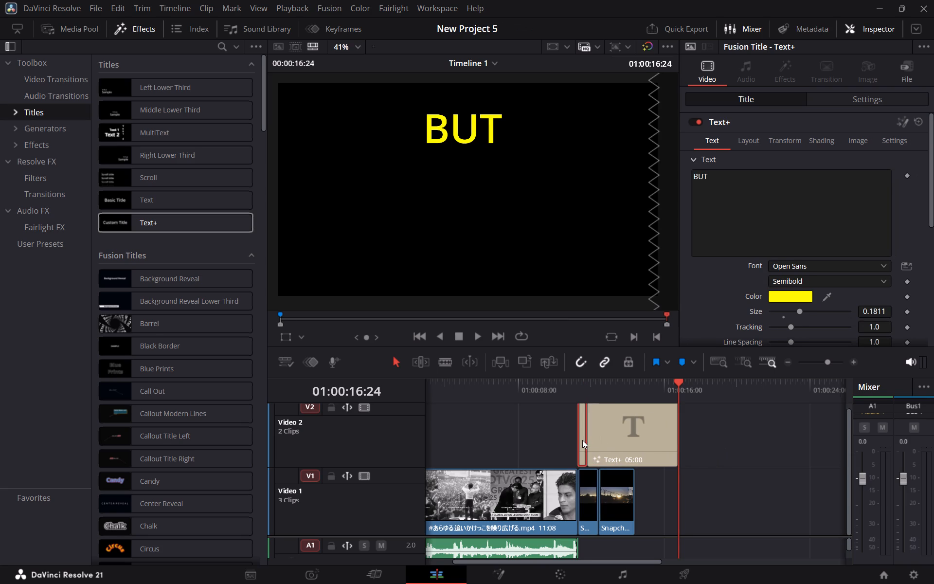
left_click(583, 378)
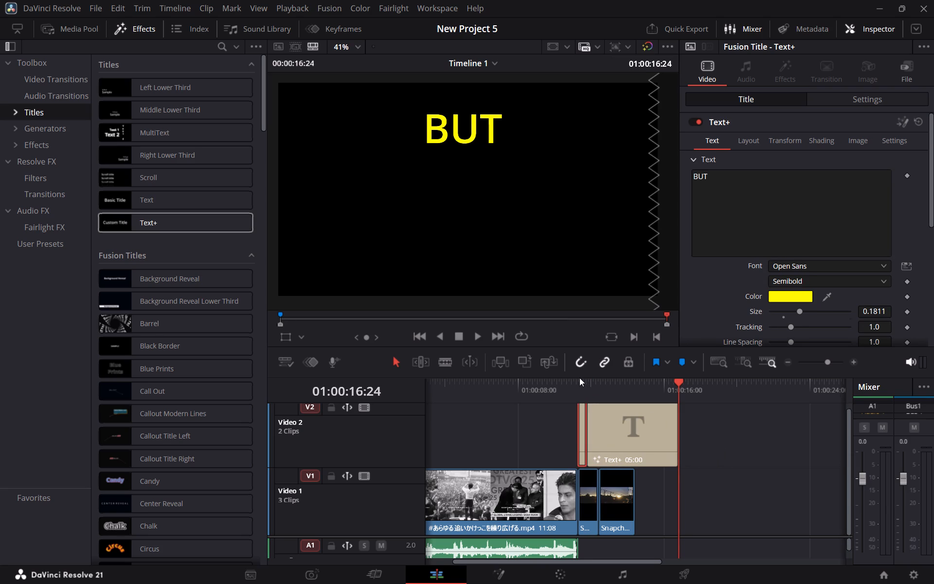
left_click(579, 378)
left_click_drag(579, 378, 576, 384)
left_click(576, 384)
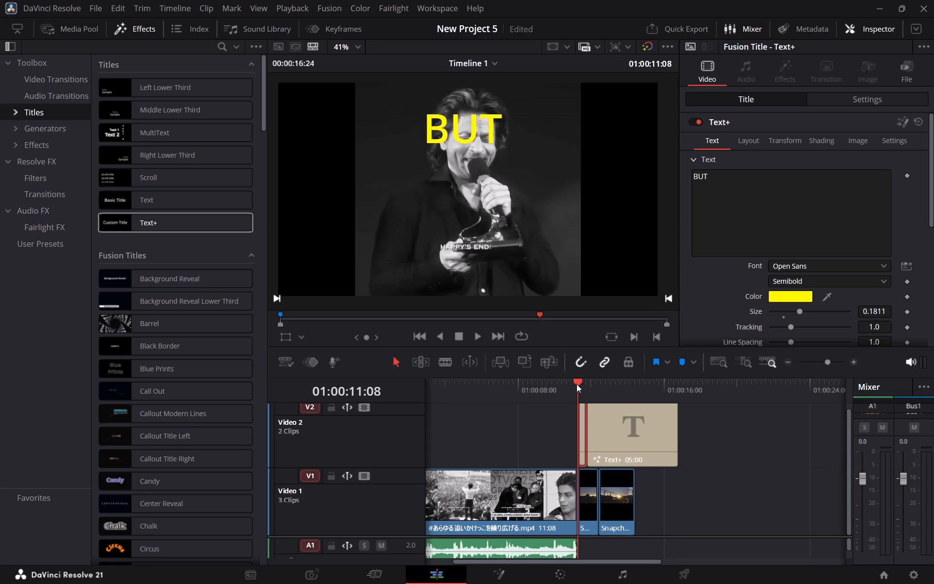
key("space")
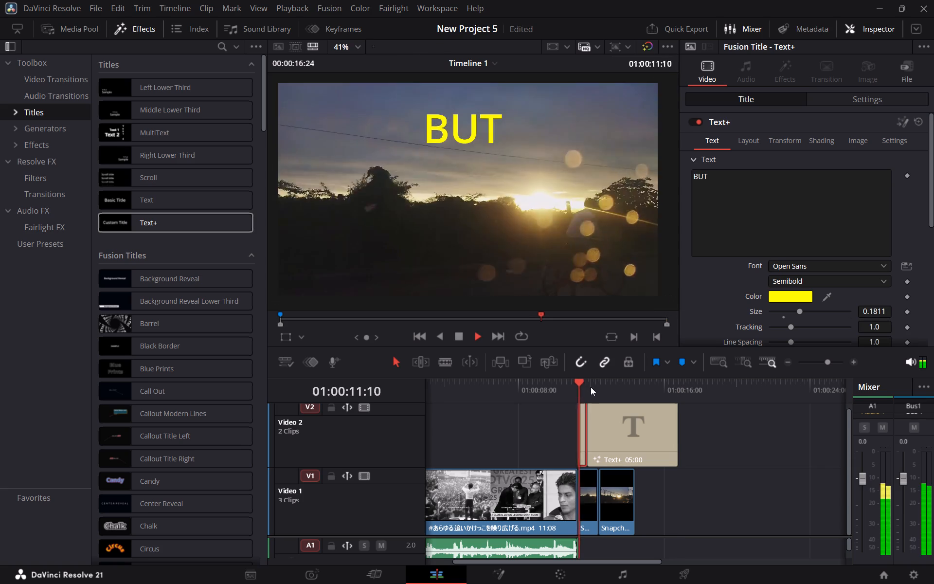
key("space")
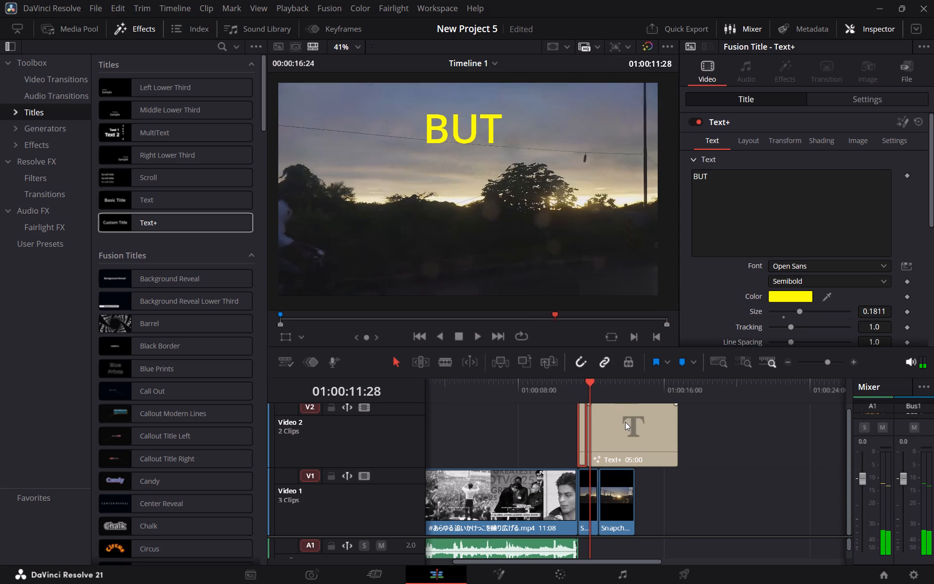
Paste another copy of the "BUT" title on Video 2 and move it past the sunset clips, starting at about 01:00:16:17.
left_click(625, 422)
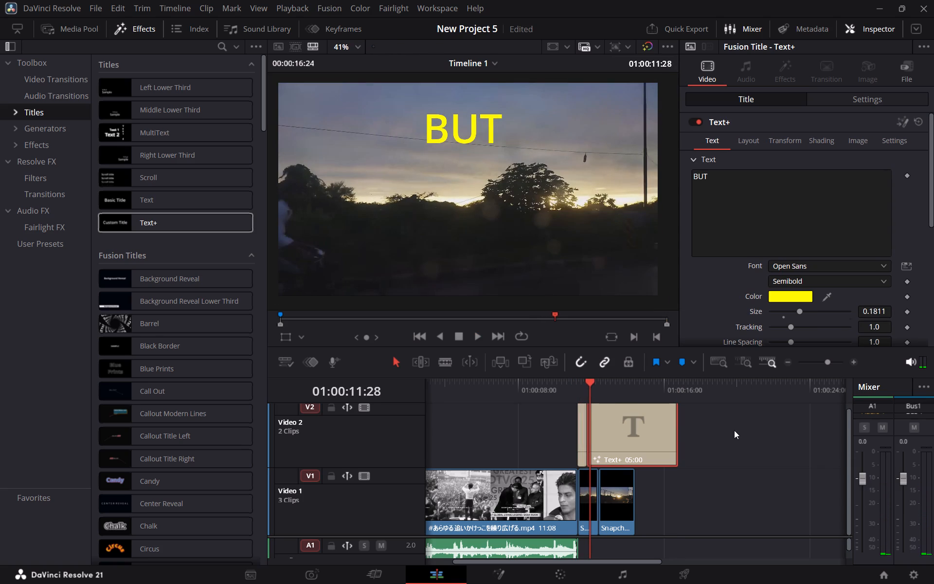
left_click(759, 433)
key("ctrl+v")
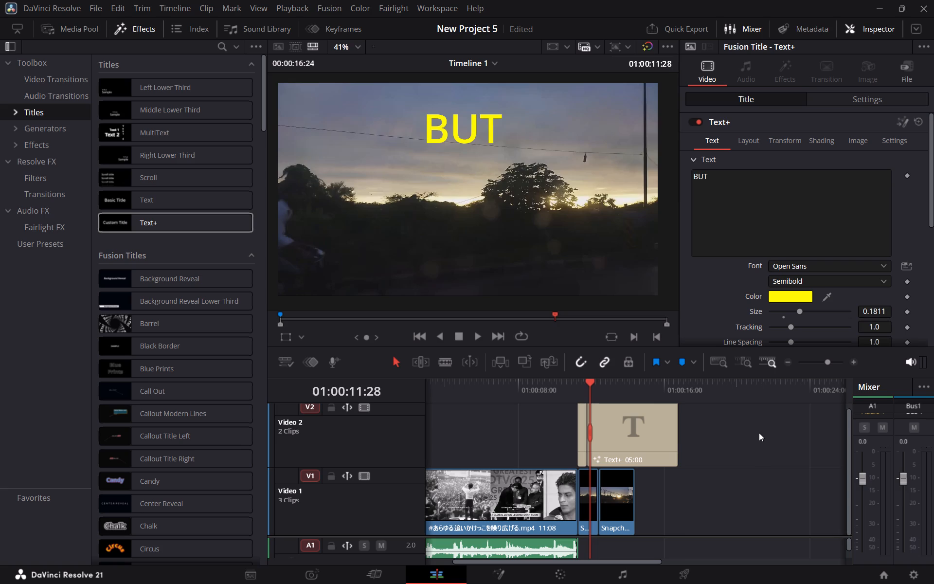
left_click_drag(654, 420, 663, 422)
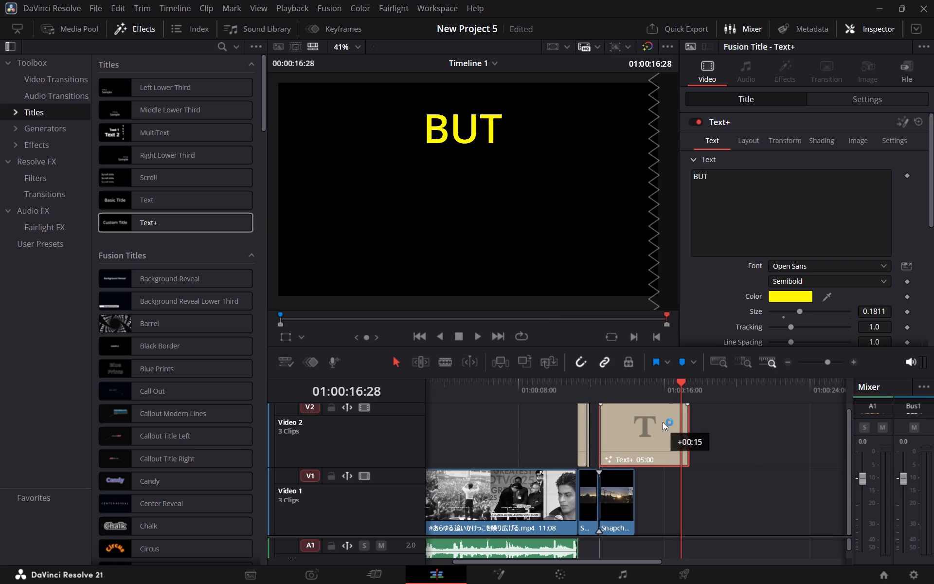
left_click_drag(663, 422, 667, 421)
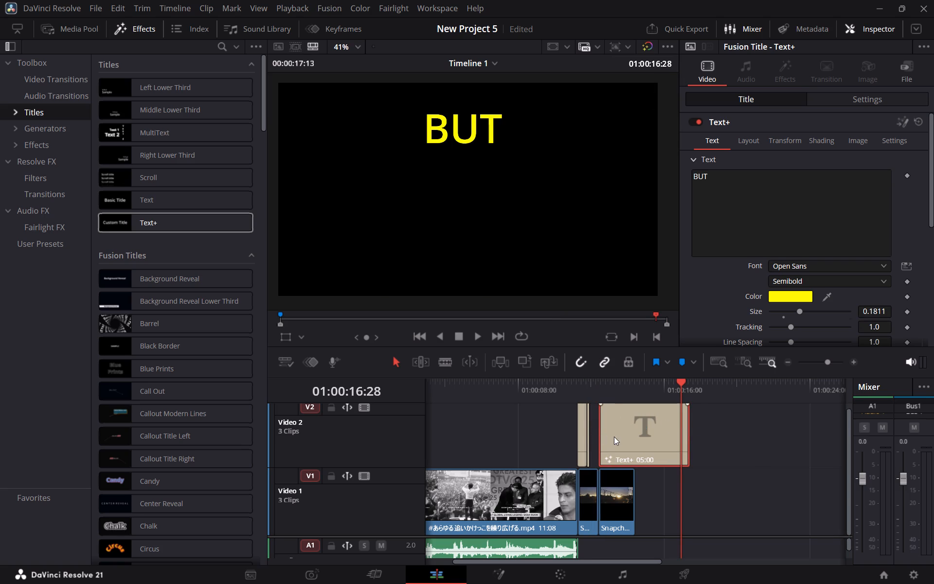
left_click_drag(614, 437, 689, 425)
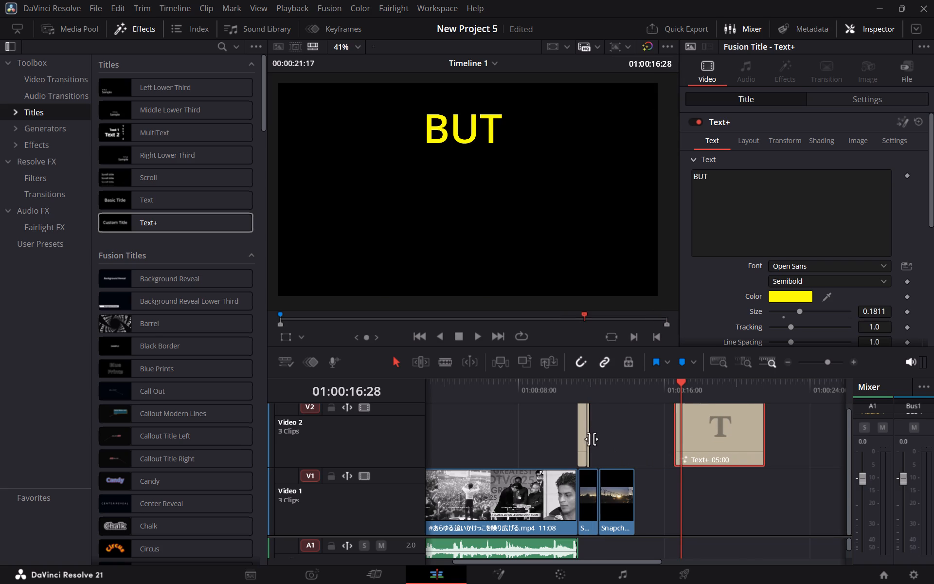
Move the short leftover "BUT" copy to the start of the second sunset clip and extend its end over most of that clip.
left_click_drag(589, 438, 601, 436)
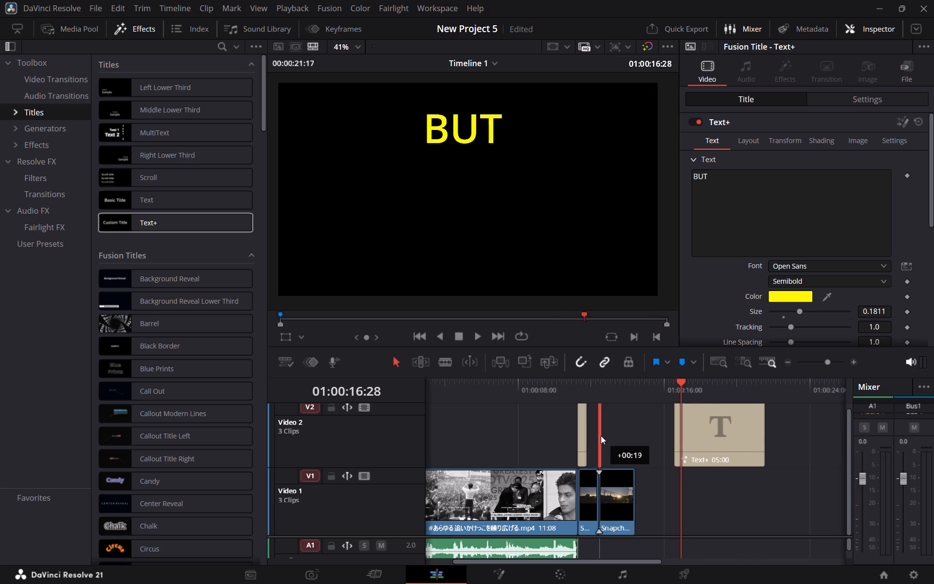
left_click_drag(601, 436, 604, 436)
left_click_drag(601, 440, 612, 440)
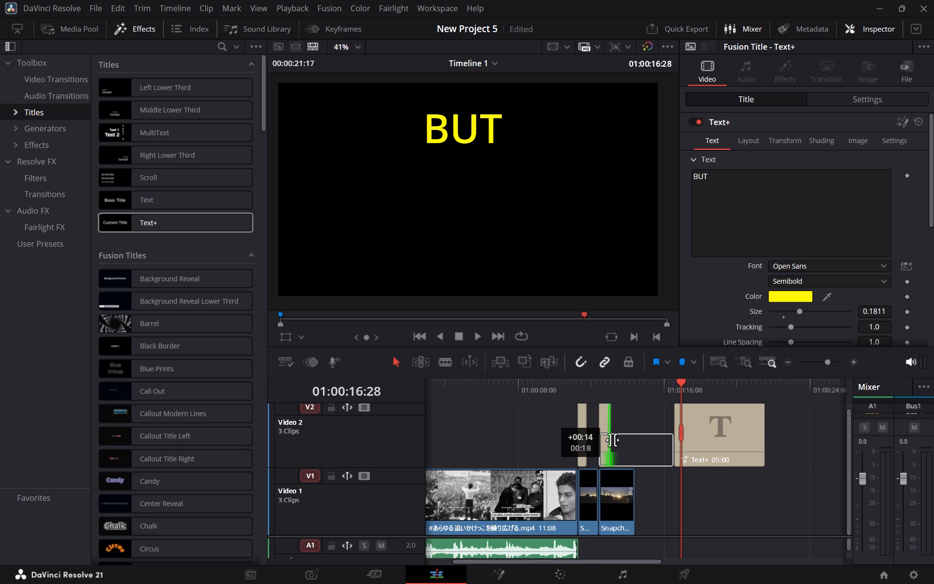
left_click_drag(612, 440, 627, 439)
left_click(612, 439)
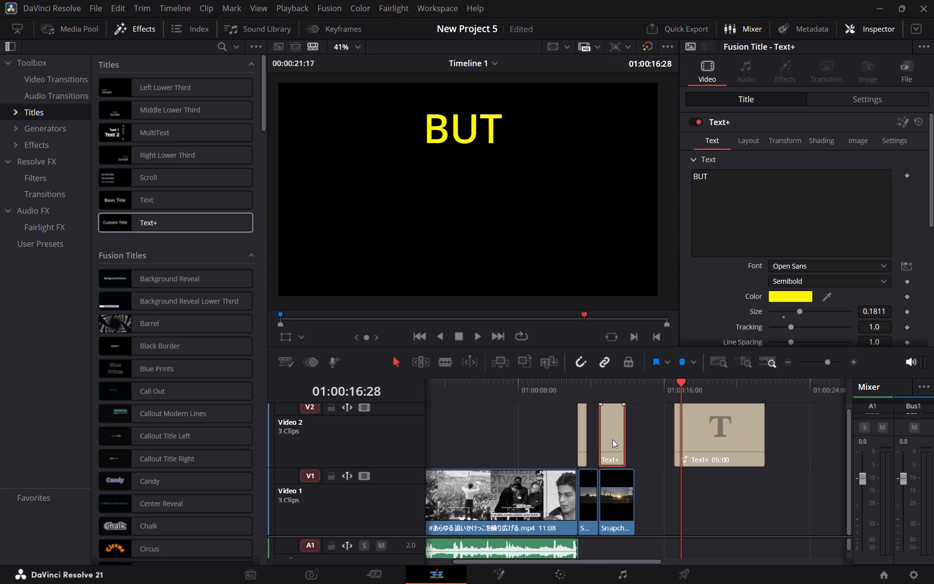
Replace the text of the title over the second sunset clip with "IS" followed by a space.
left_click(753, 184)
key("BackSpace")
key("BackSpace")
key("BackSpace")
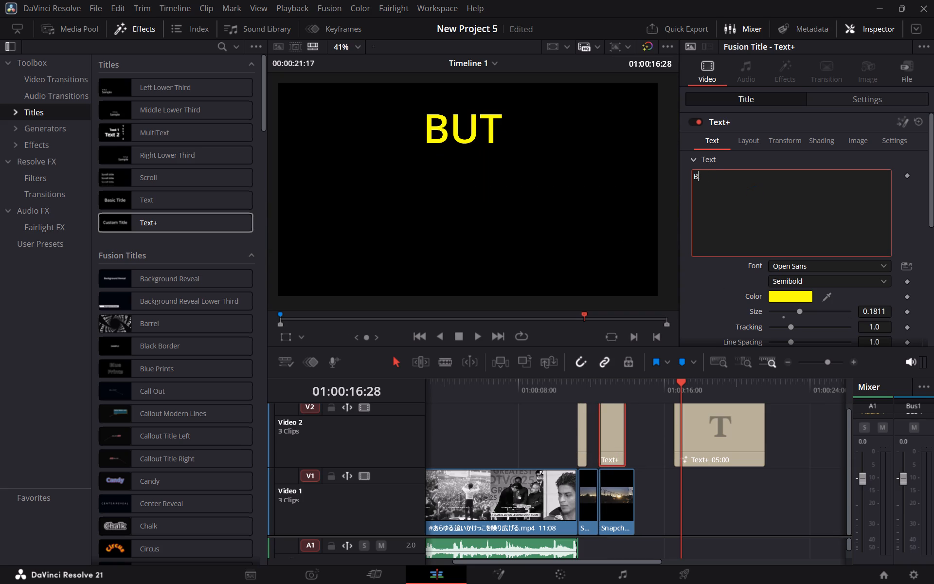
key("BackSpace")
key("BackSpace")
type("IS")
key("space")
Delete the gap between the "BUT" and "IS" titles on Video 2.
left_click(595, 437)
key("Delete")
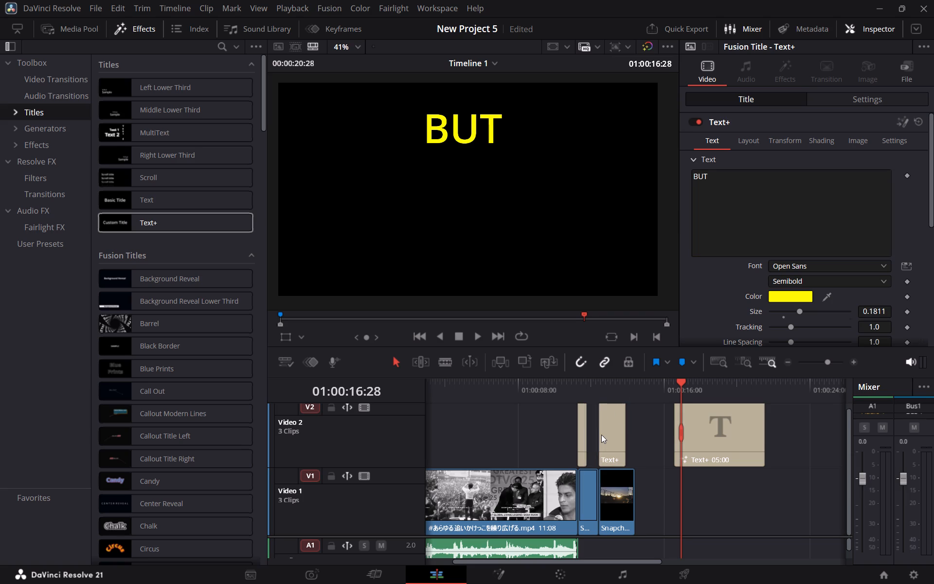
Trim the end of the "IS" title so it lasts less than one second.
left_click(601, 436)
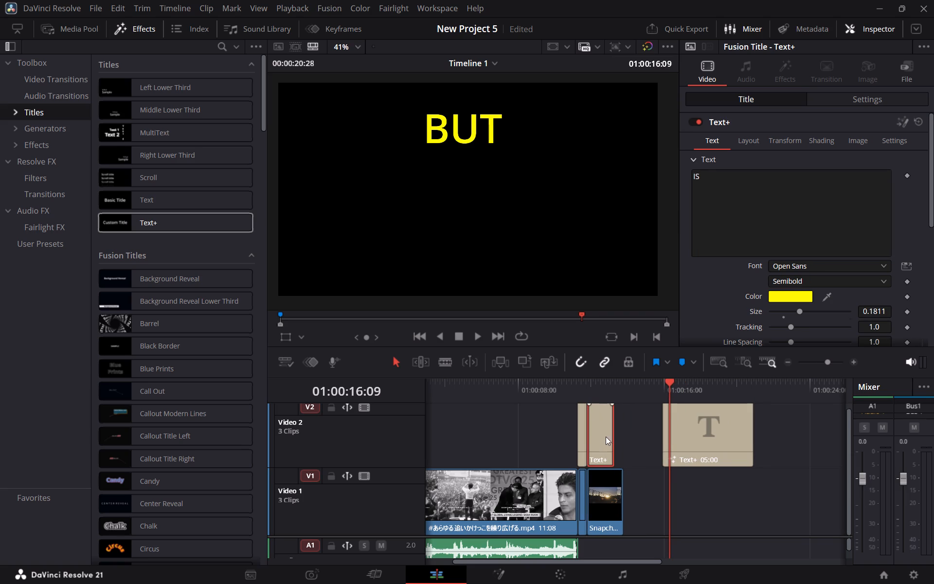
left_click_drag(611, 436, 599, 438)
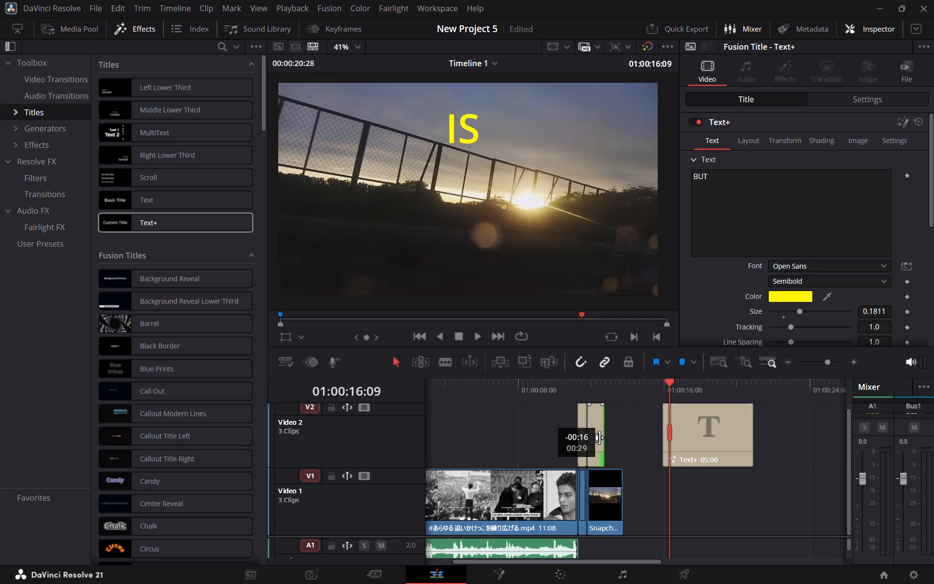
left_click_drag(599, 438, 596, 438)
Delete the gap on Video 2 between the "IS" title and the last "BUT" copy.
left_click(610, 435)
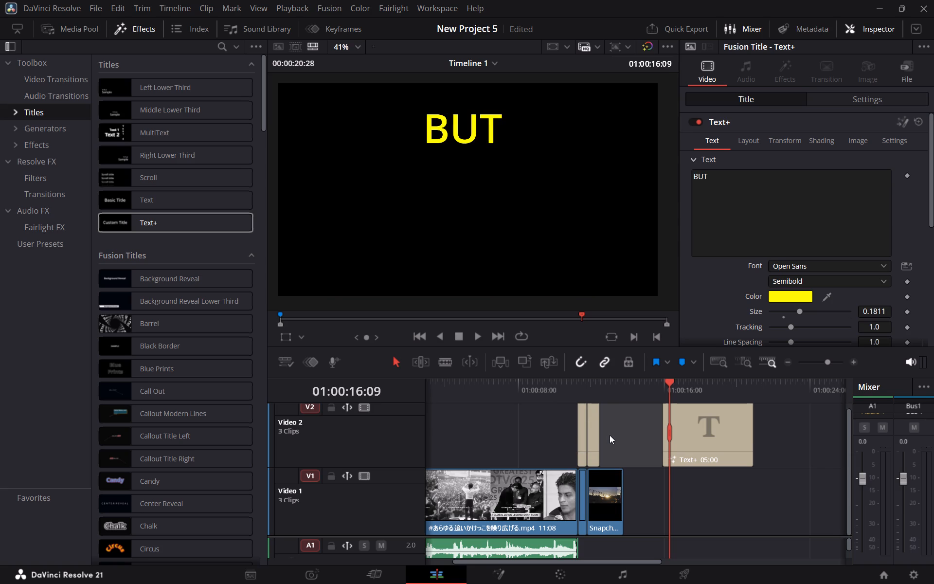
key("Delete")
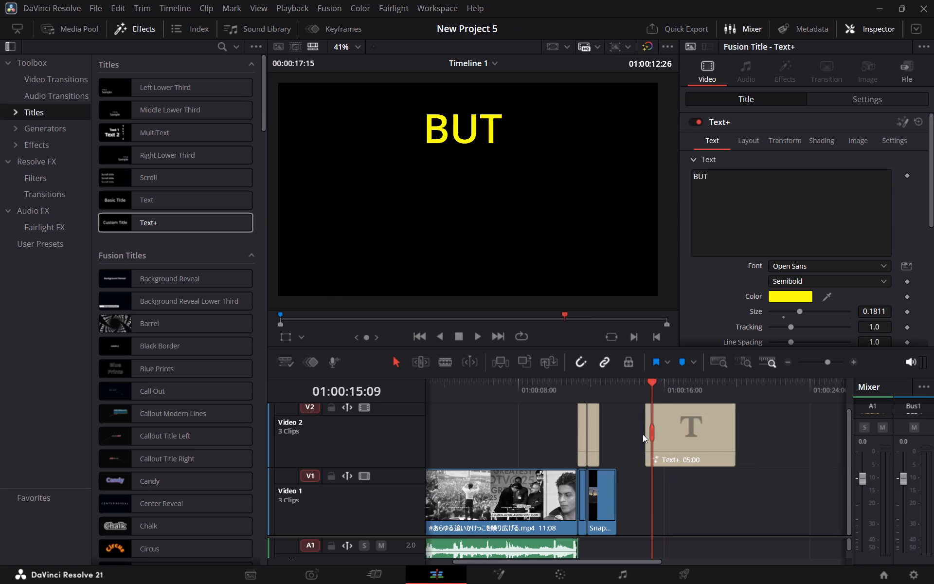
Replace the text of the last title copy on Video 2 with "IT?".
left_click(643, 434)
left_click(758, 196)
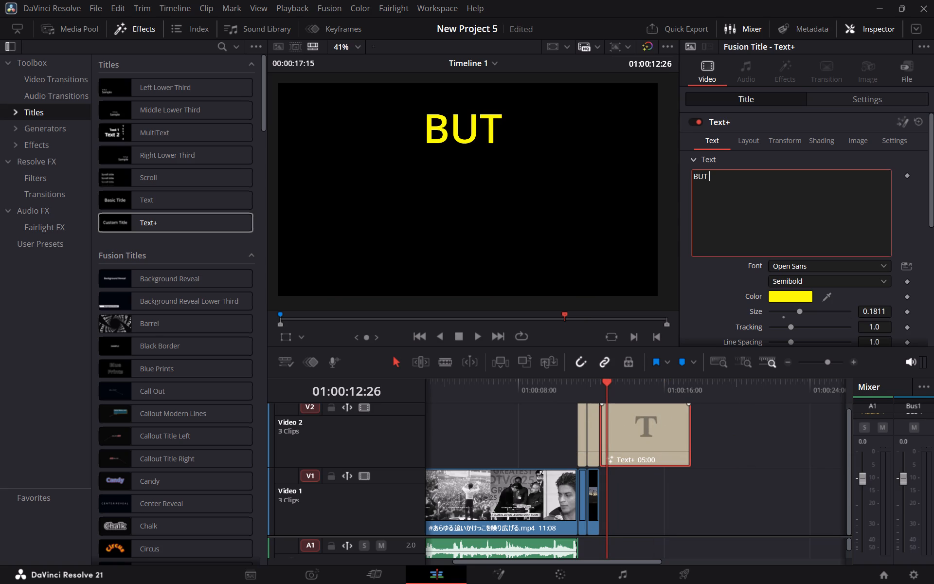
key("BackSpace")
key("BackSpace")
key("BackSpace")
key("BackSpace")
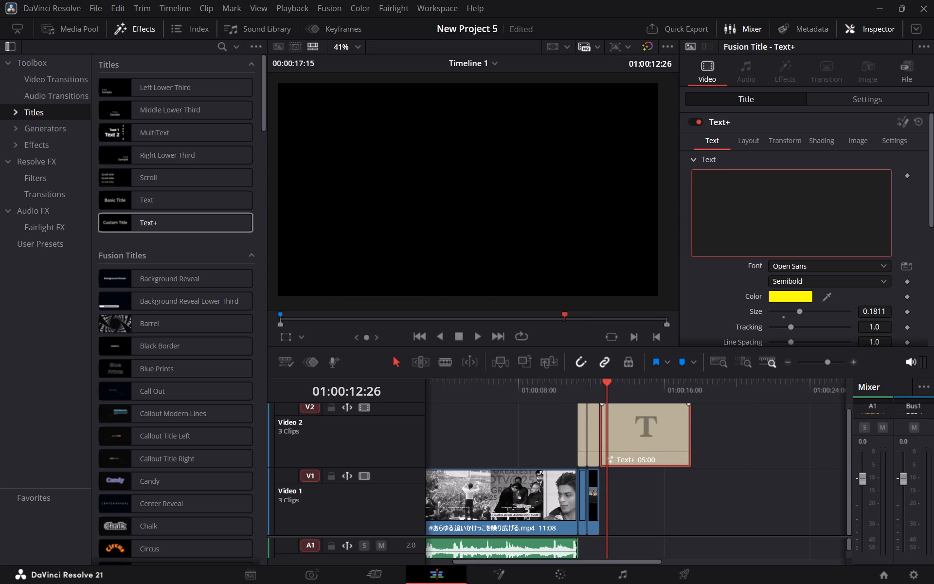
key("i")
key("t")
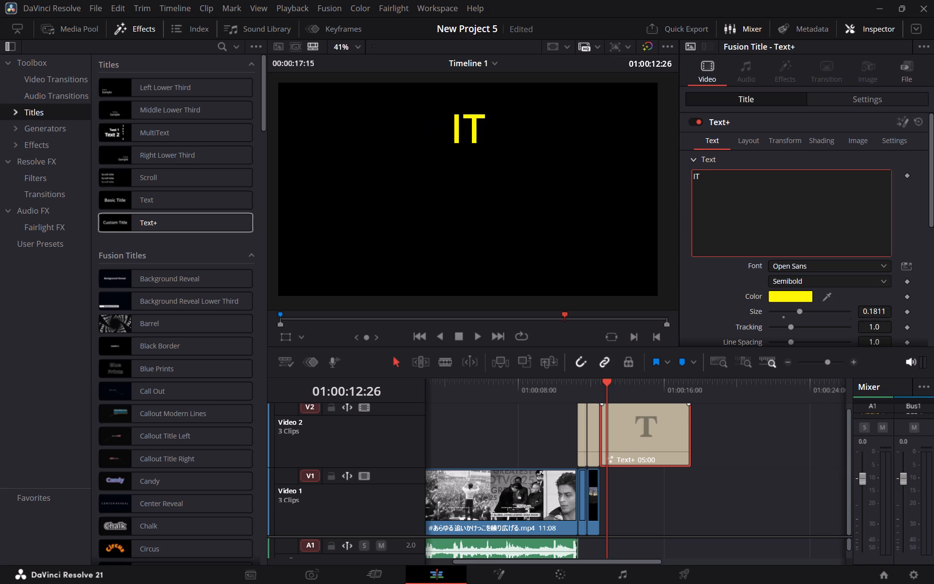
key("shift+question")
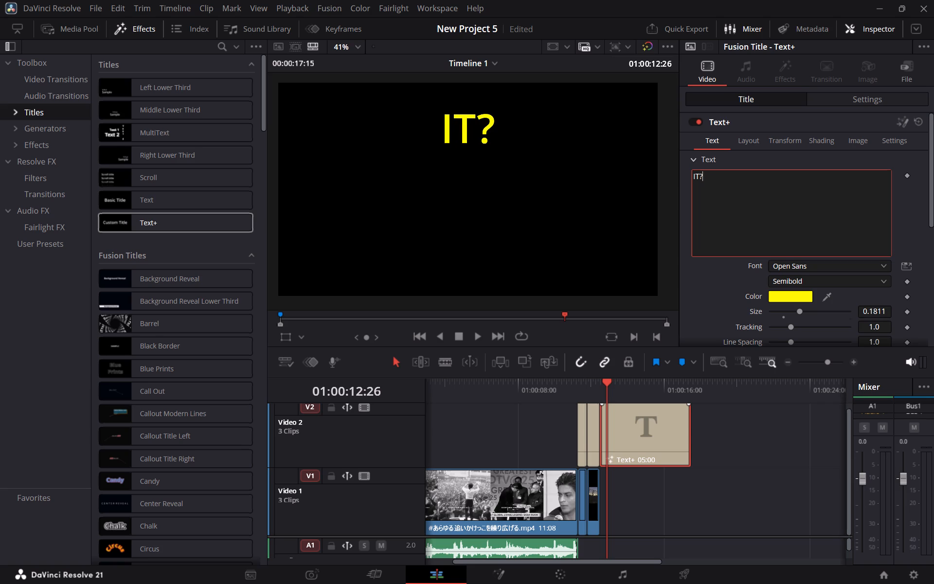
Trim the end of the "IT?" title so it finishes at about 01:00:13:08.
left_click(686, 434)
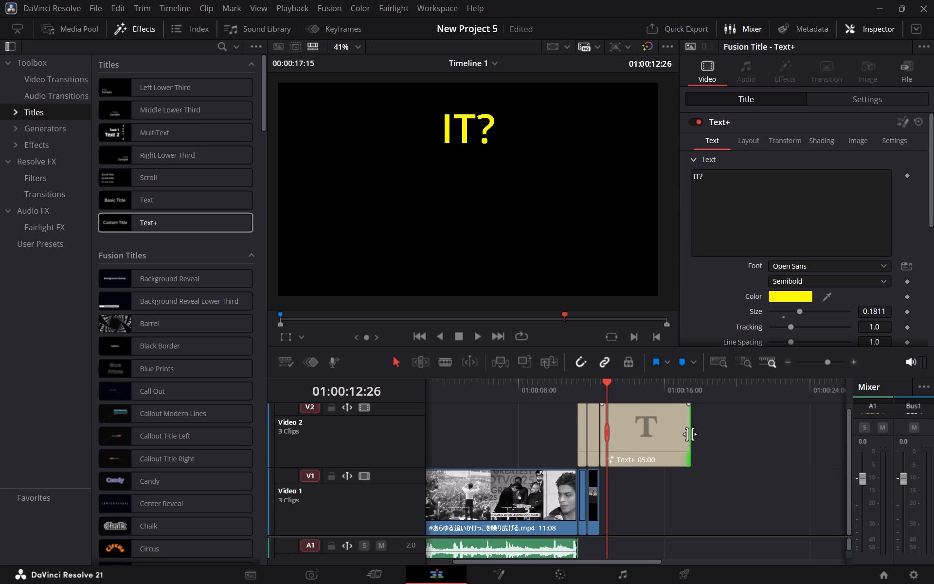
left_click_drag(690, 435, 613, 456)
left_click(637, 452)
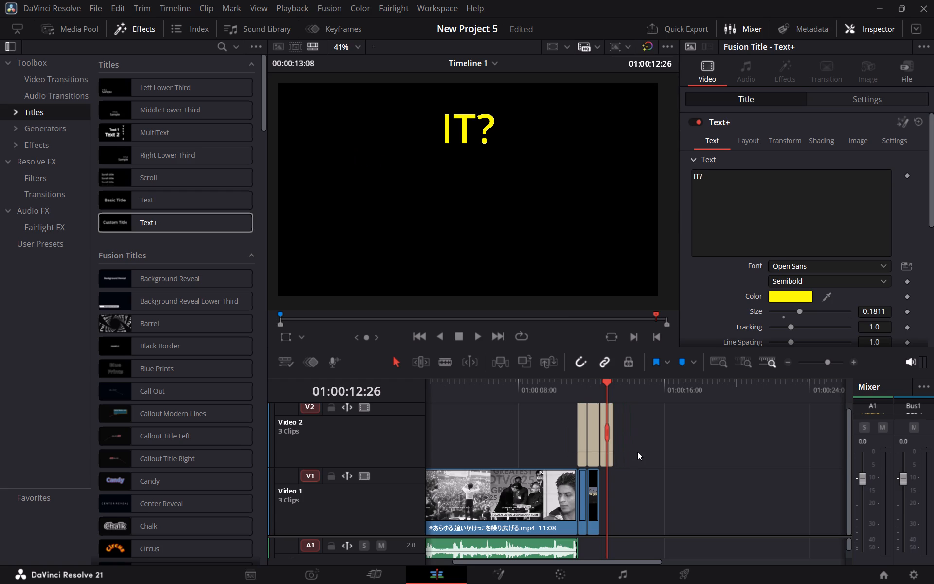
Reduce the text size of the "IS" title on Video 2 to about 0.083, checking it over the sunset clip.
left_click(556, 456)
left_click(572, 387)
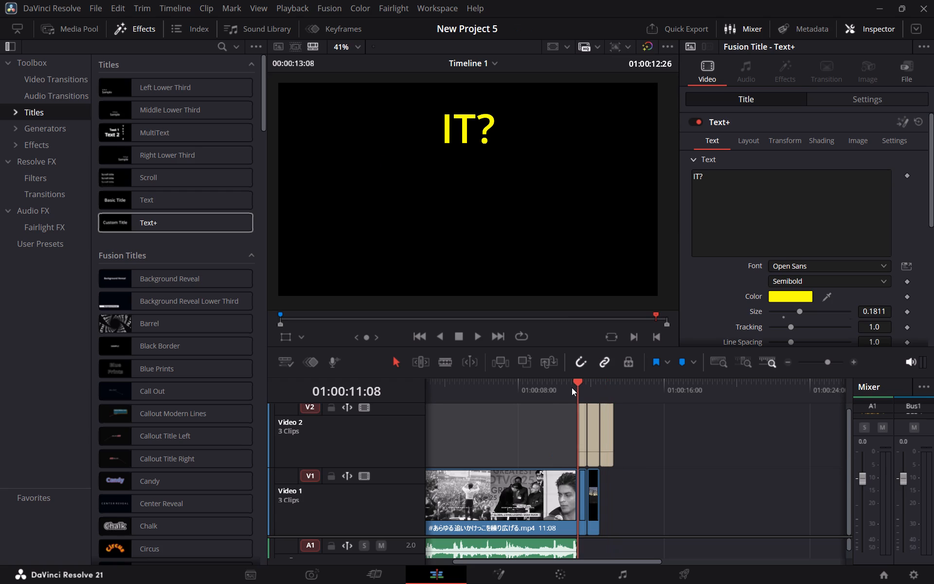
left_click(584, 424)
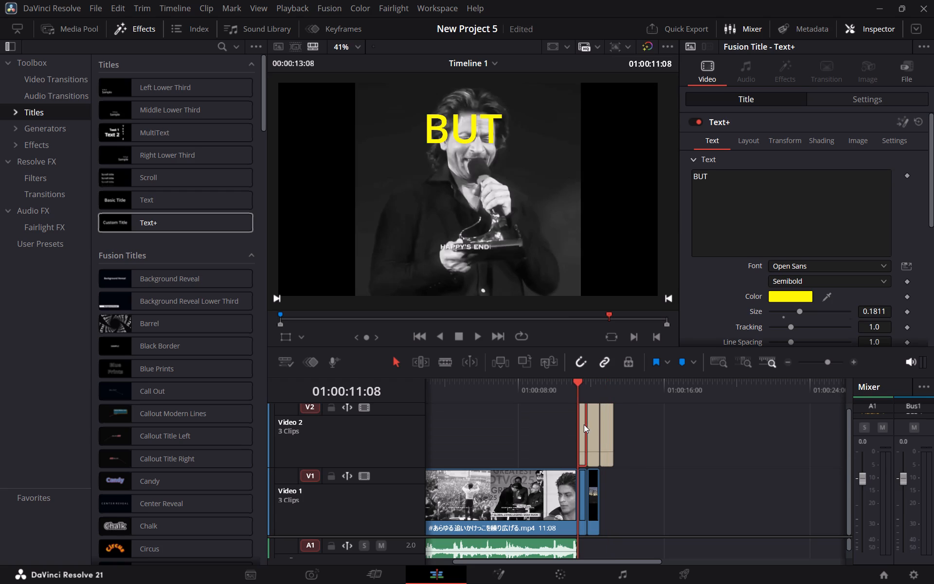
left_click(590, 429)
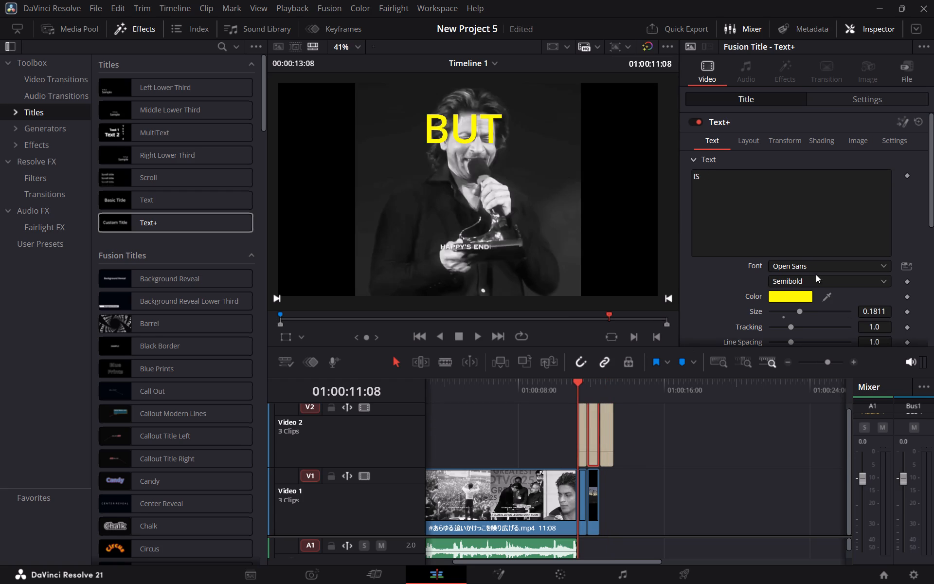
left_click_drag(800, 310, 790, 312)
left_click_drag(790, 312, 787, 313)
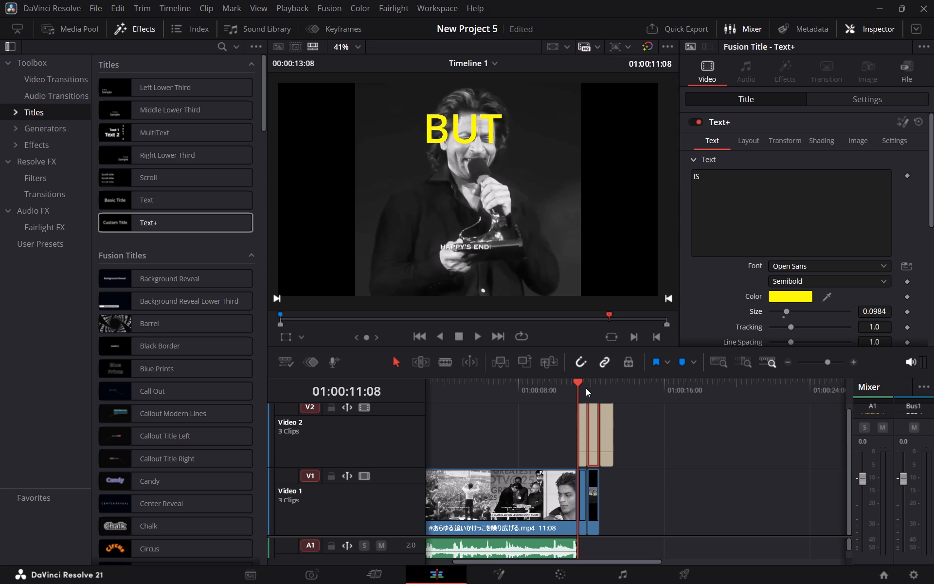
left_click(586, 388)
left_click(592, 386)
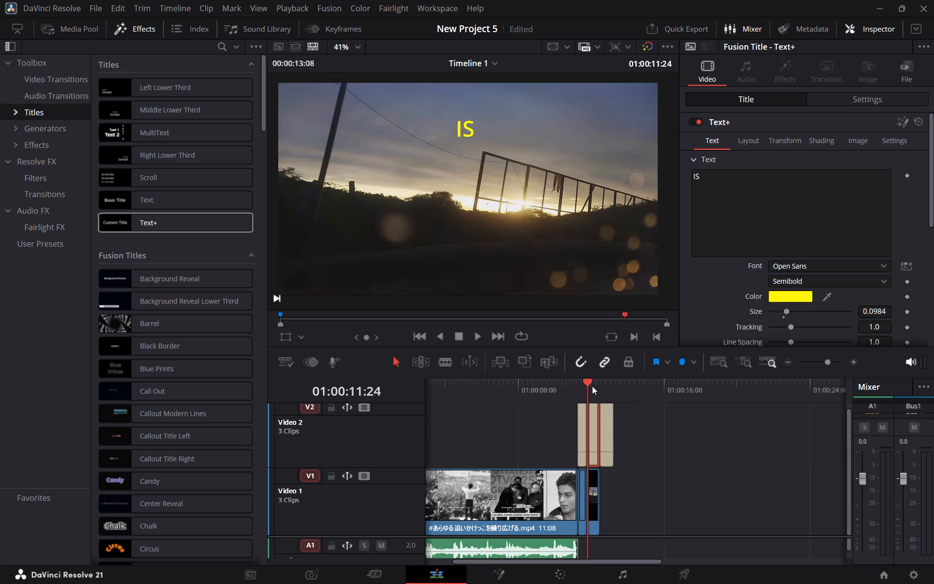
left_click(593, 381)
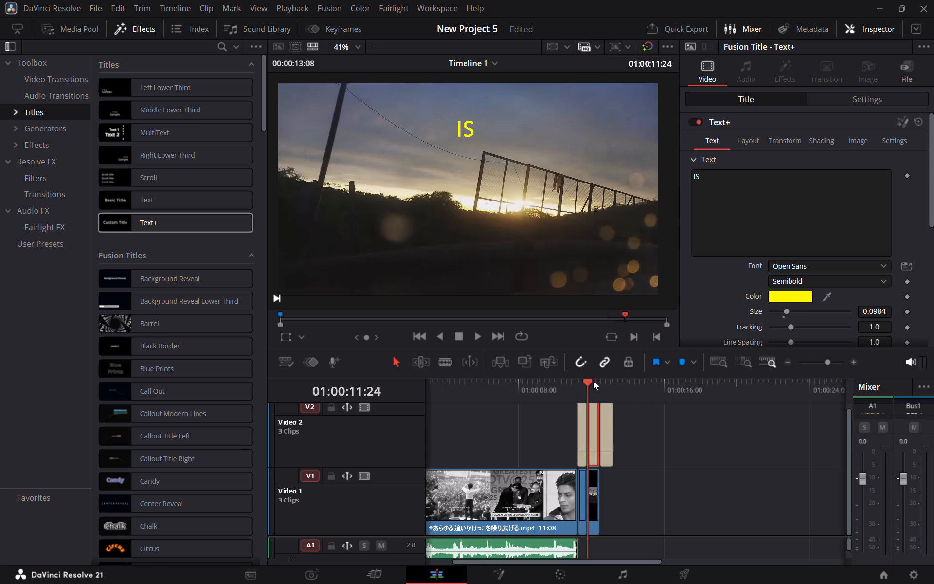
left_click(593, 381)
left_click(594, 382)
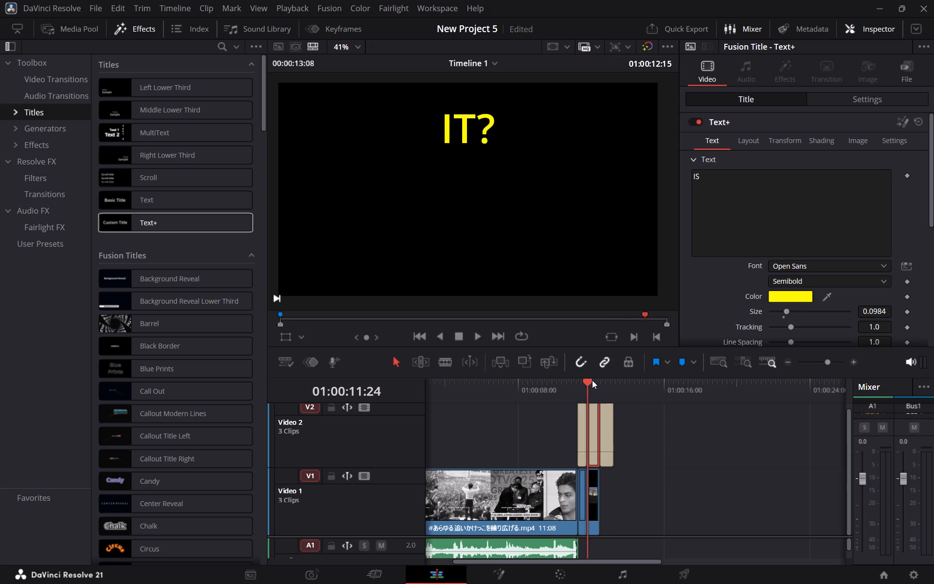
left_click(592, 380)
key("space")
key("space")
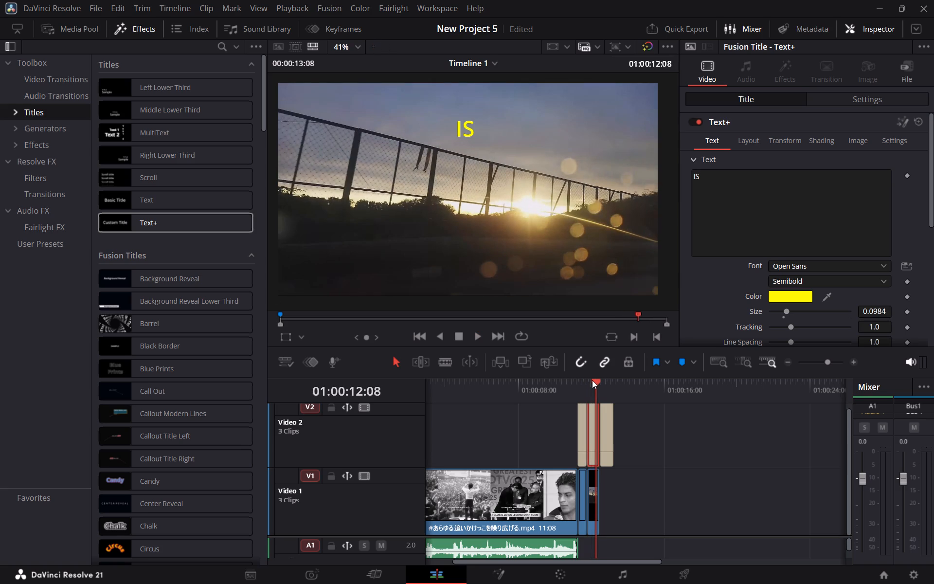
left_click(784, 313)
Move the "BUT" title from Video 2 up to a new Video 3 track, keeping its start time.
scroll(725, 454, "down", 2)
scroll(725, 454, "up", 2)
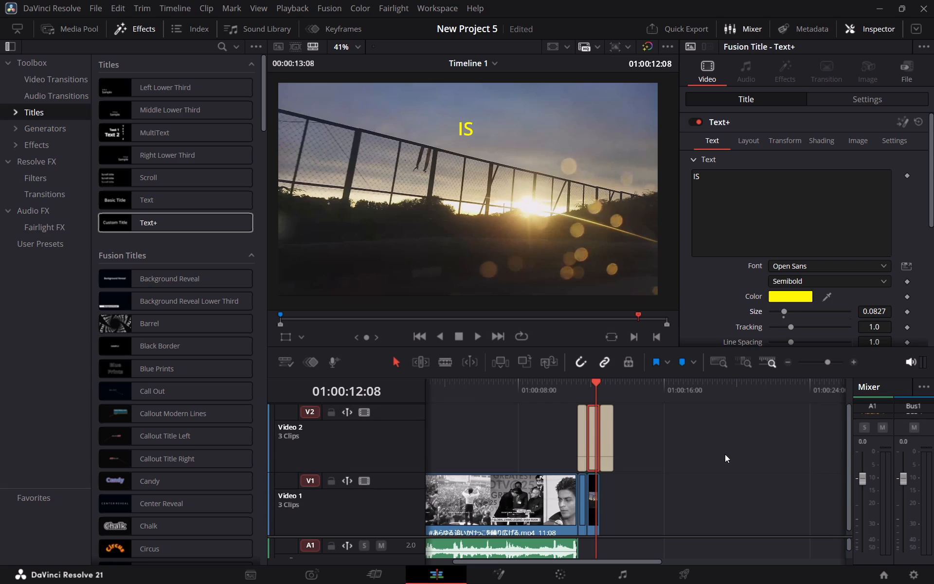
left_click_drag(581, 450, 581, 443)
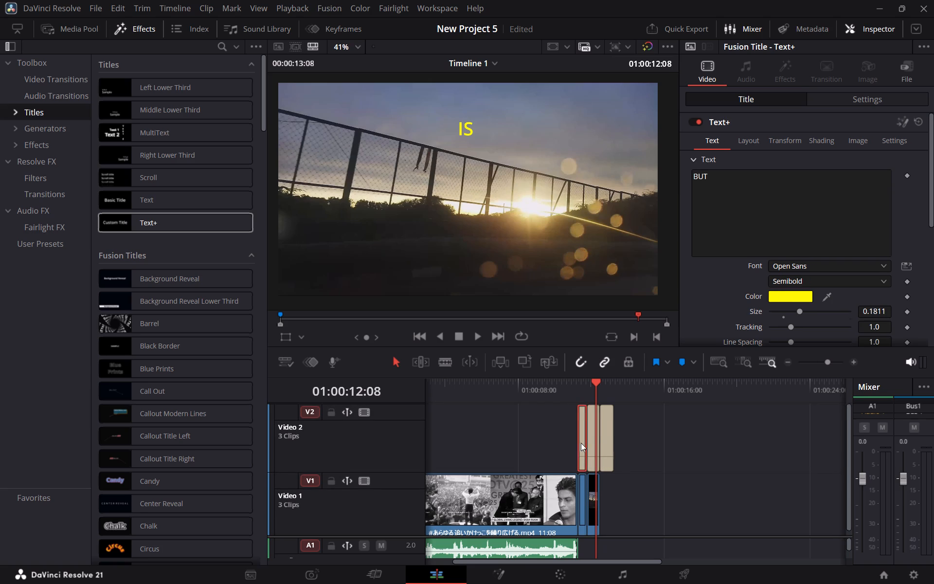
left_click_drag(581, 443, 582, 399)
Extend the end of the "BUT" title on Video 3 to about where the "IT?" title ends.
left_click_drag(589, 434, 599, 434)
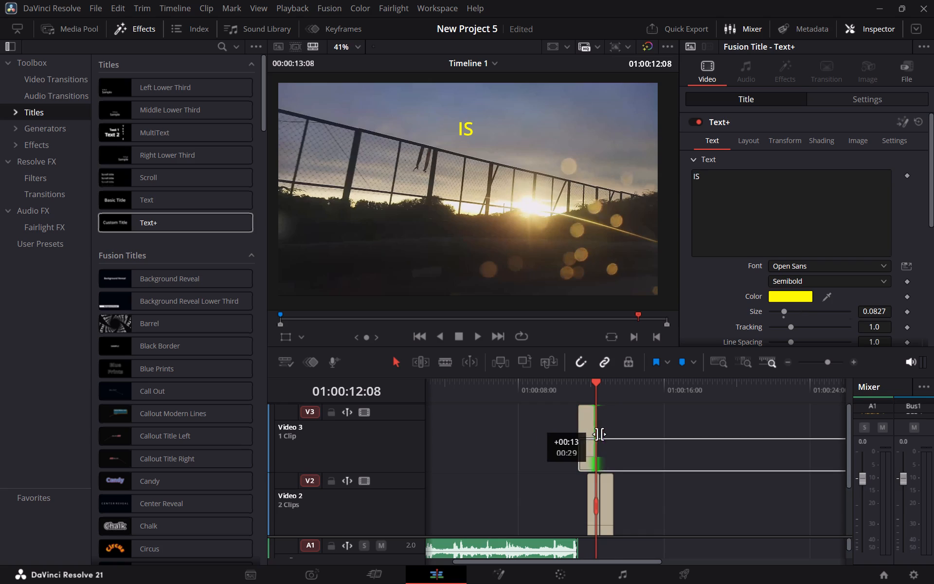
left_click_drag(599, 434, 615, 433)
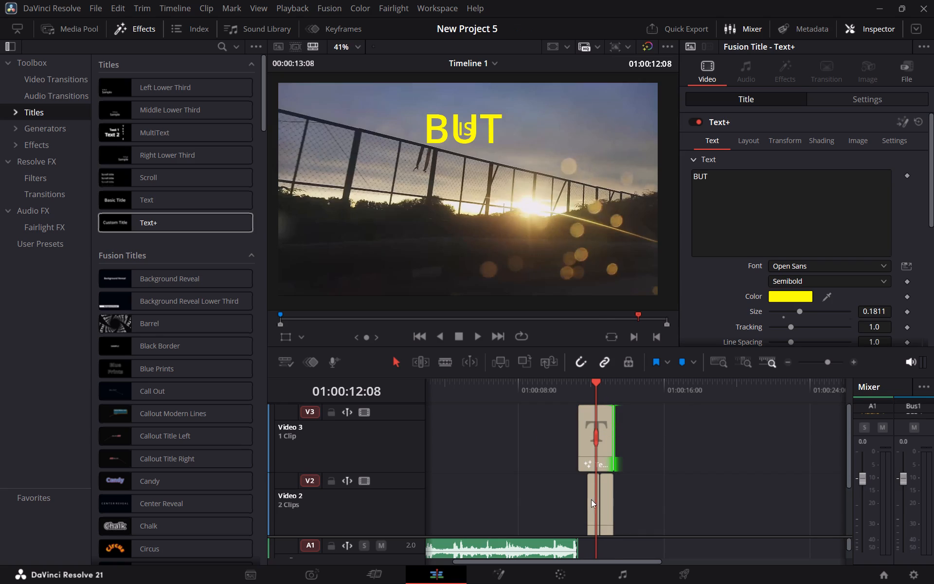
Place the "IS" title just below "BUT" in the frame with Position Y 177 and enlarge it to Zoom 1.370.
left_click(589, 499)
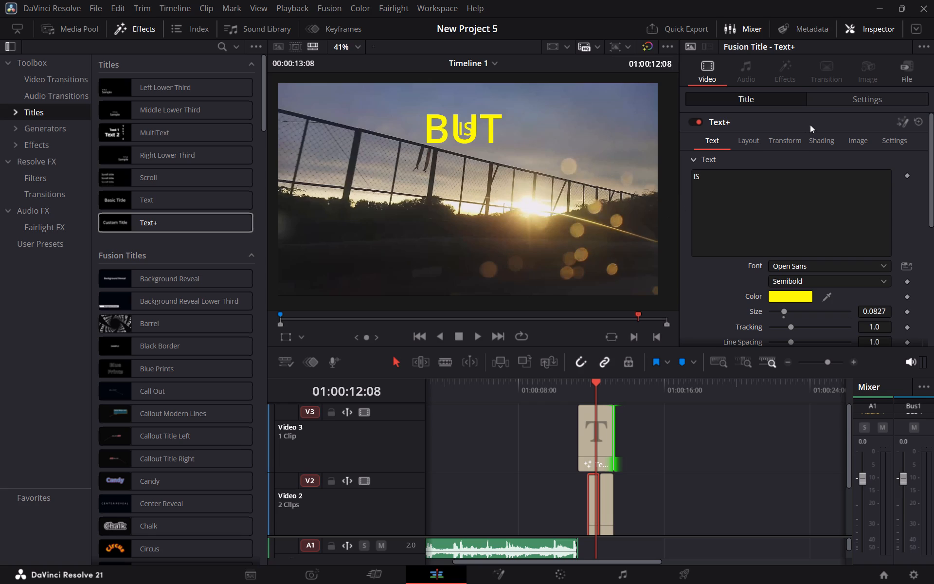
left_click(867, 95)
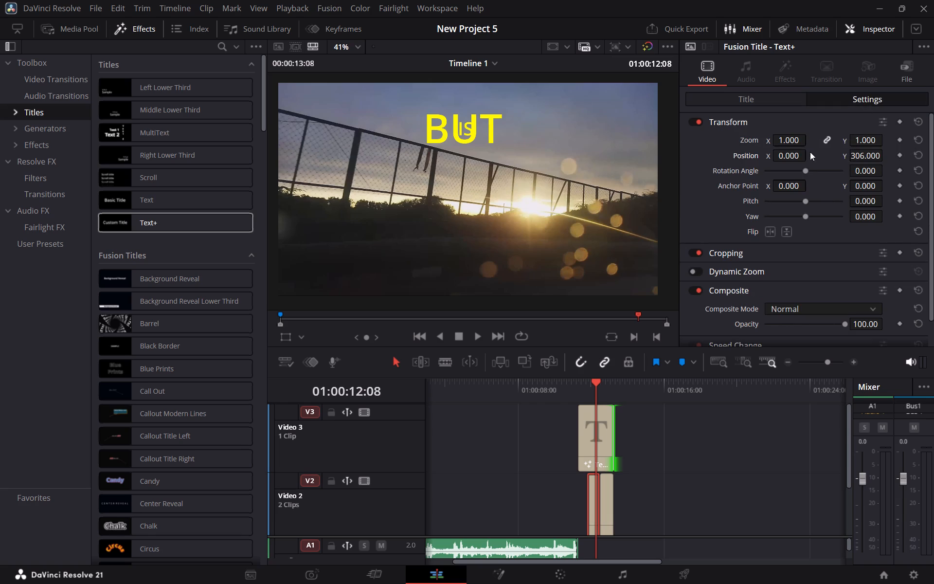
left_click_drag(862, 141, 861, 141)
left_click_drag(861, 141, 863, 147)
left_click_drag(864, 155, 811, 171)
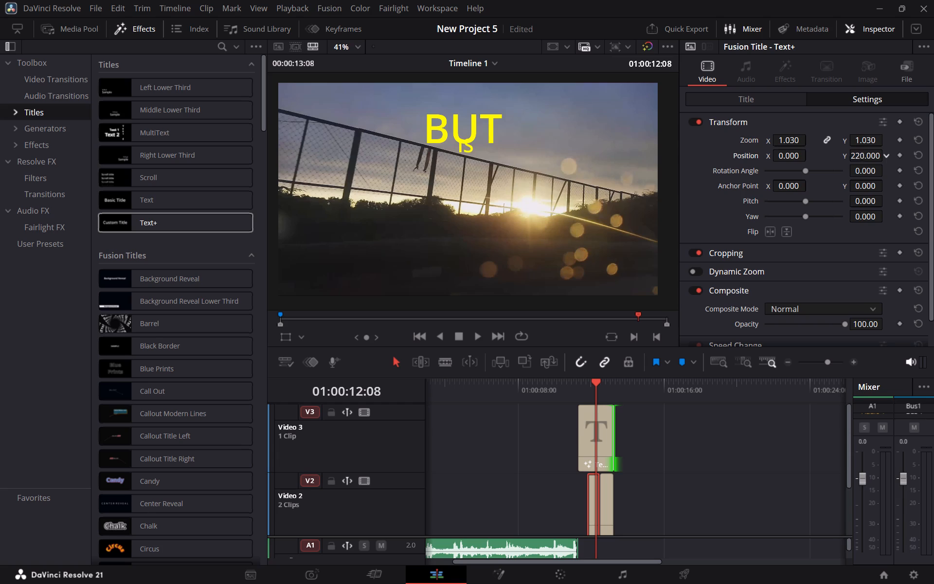
left_click_drag(811, 171, 786, 177)
left_click_drag(864, 142, 885, 140)
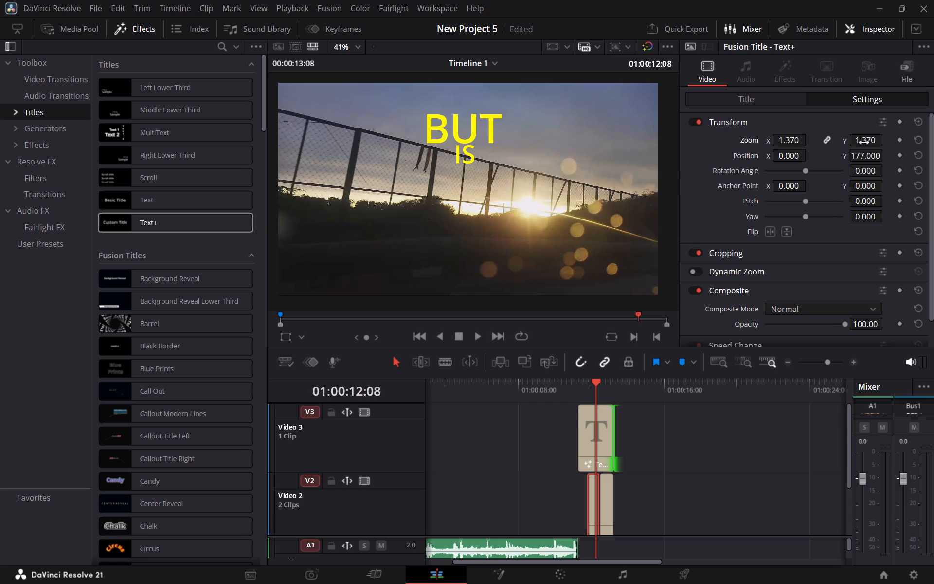
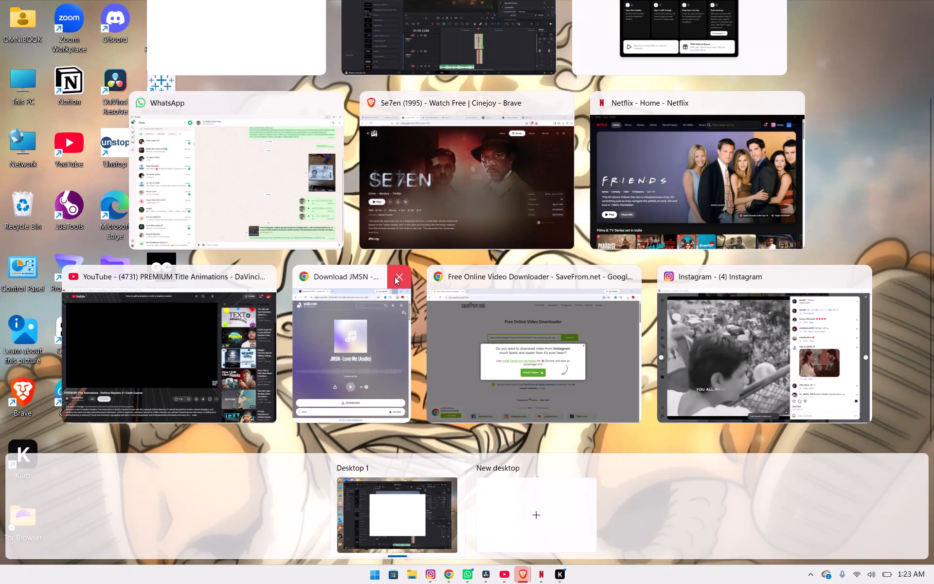
Close the open windows for the JMSN audio download, the SaveFrom.net video downloader, Instagram and the Se7en (1995) movie page.
left_click(402, 277)
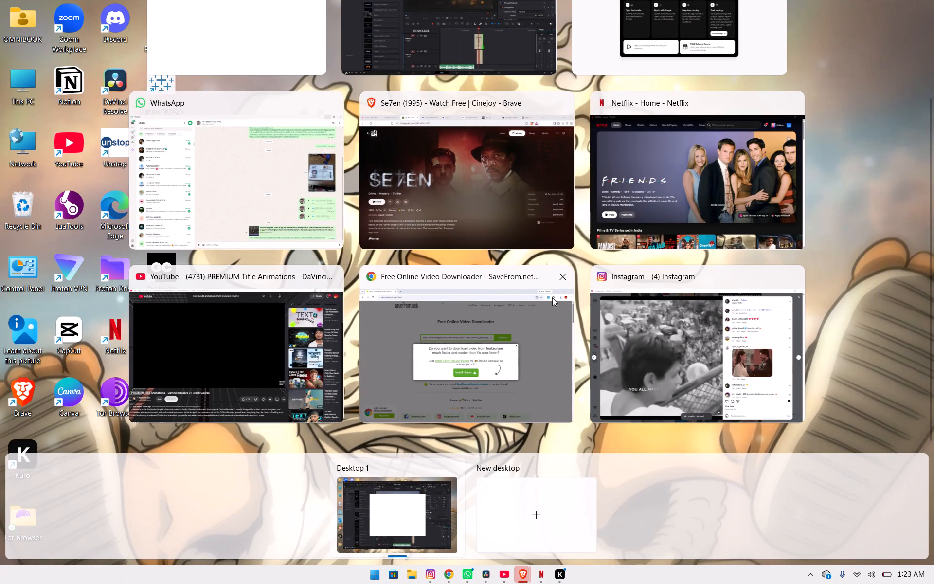
left_click(560, 279)
left_click(677, 279)
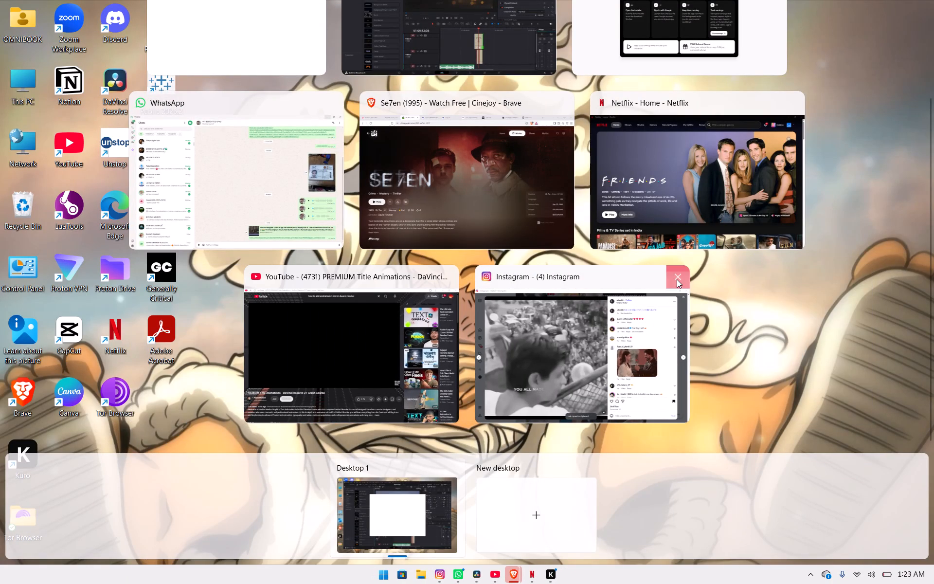
scroll(563, 239, "up", 1)
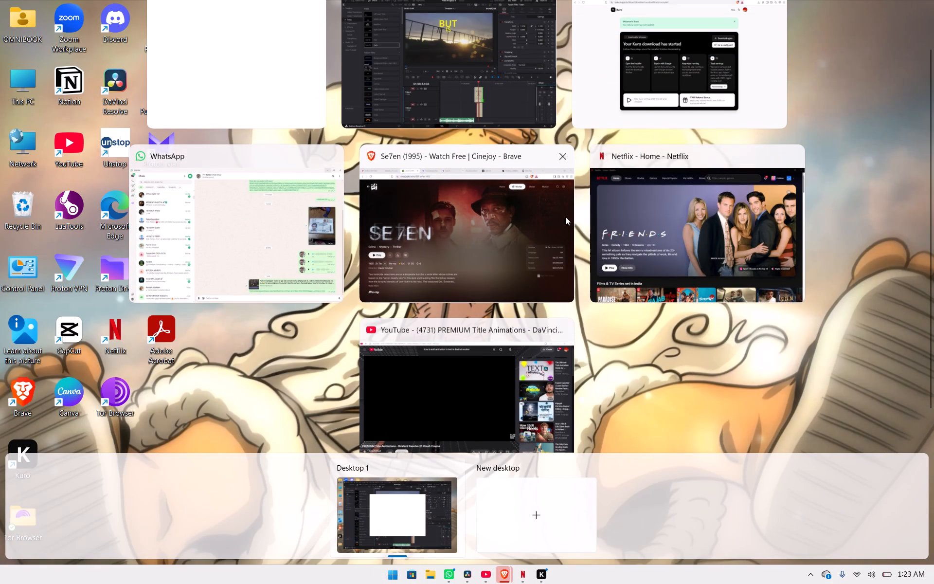
left_click(563, 158)
Switch back to the DaVinci Resolve window with New Project 5.
scroll(534, 208, "up", 1)
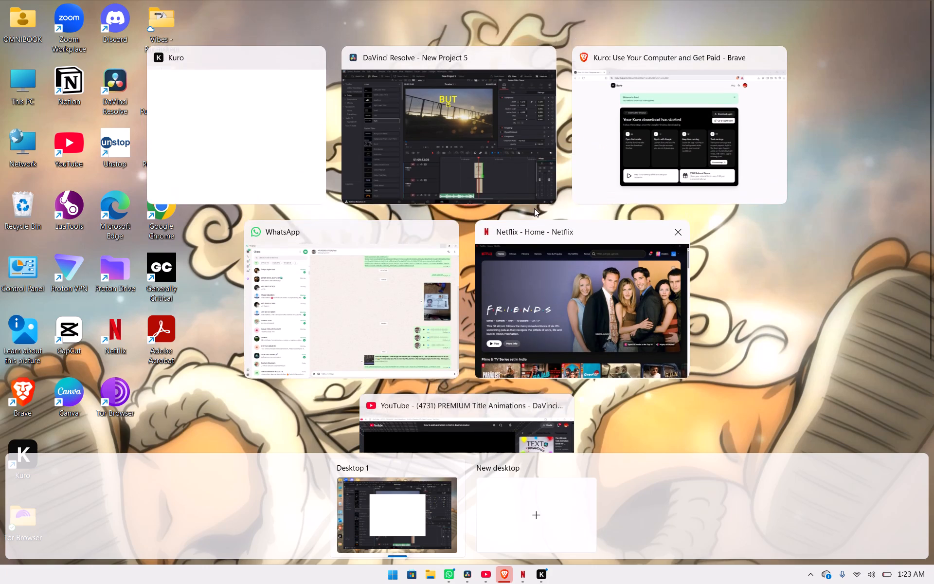
scroll(534, 208, "up", 1)
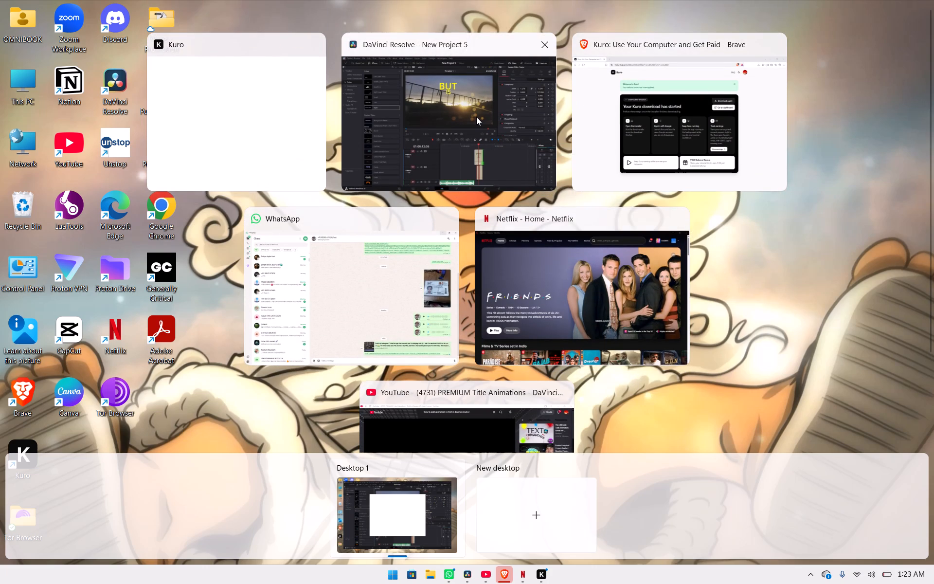
left_click(476, 117)
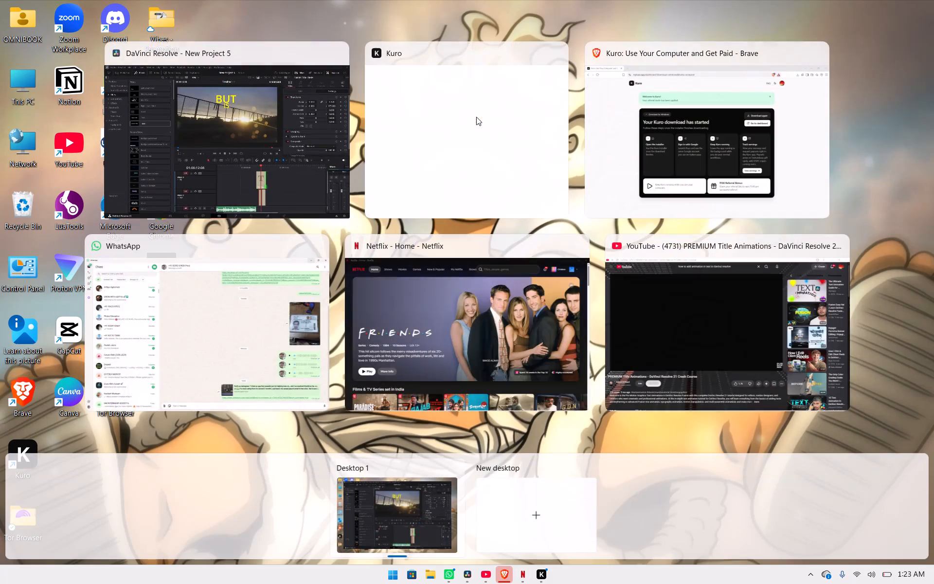